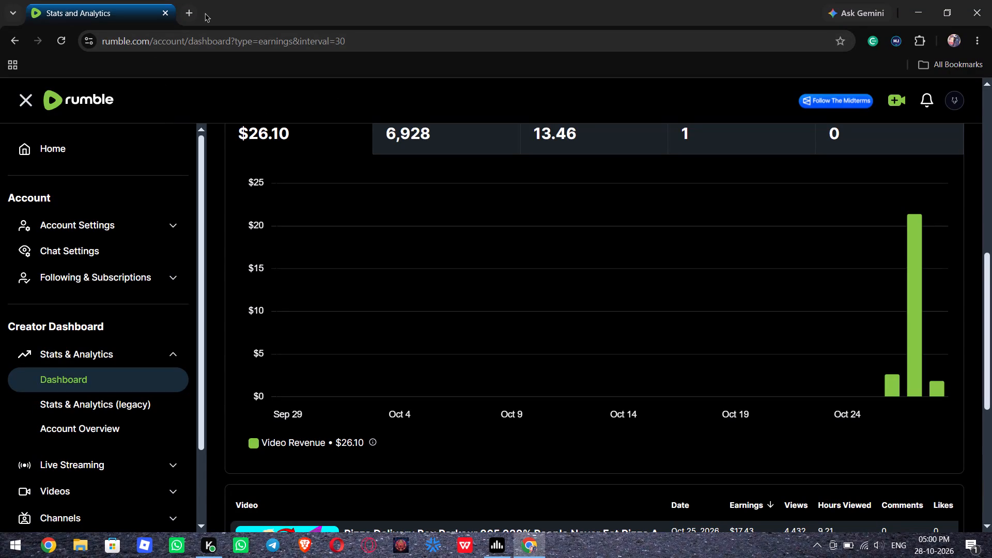
Open Meta Ads Manager's Campaigns page in a new browser tab.
left_click(186, 16)
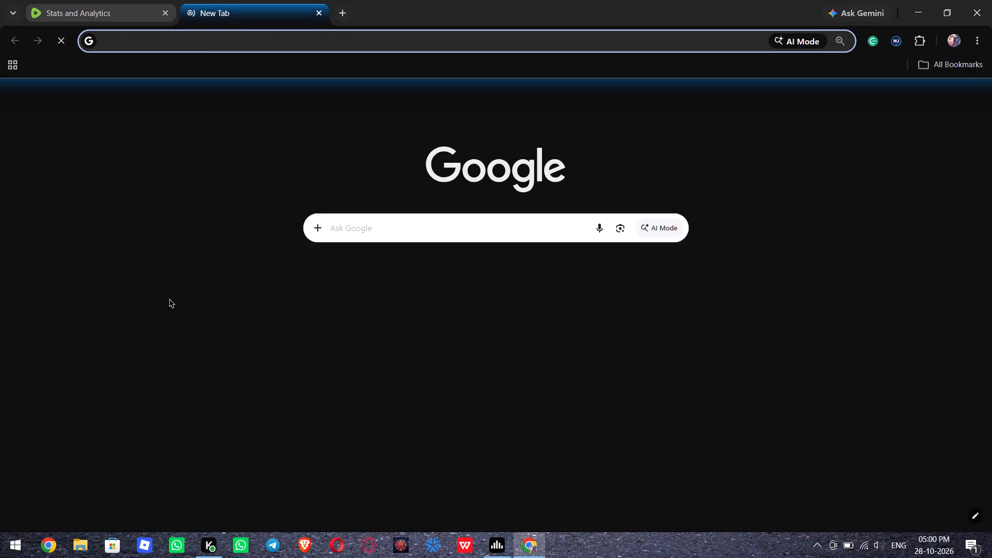
left_click(321, 333)
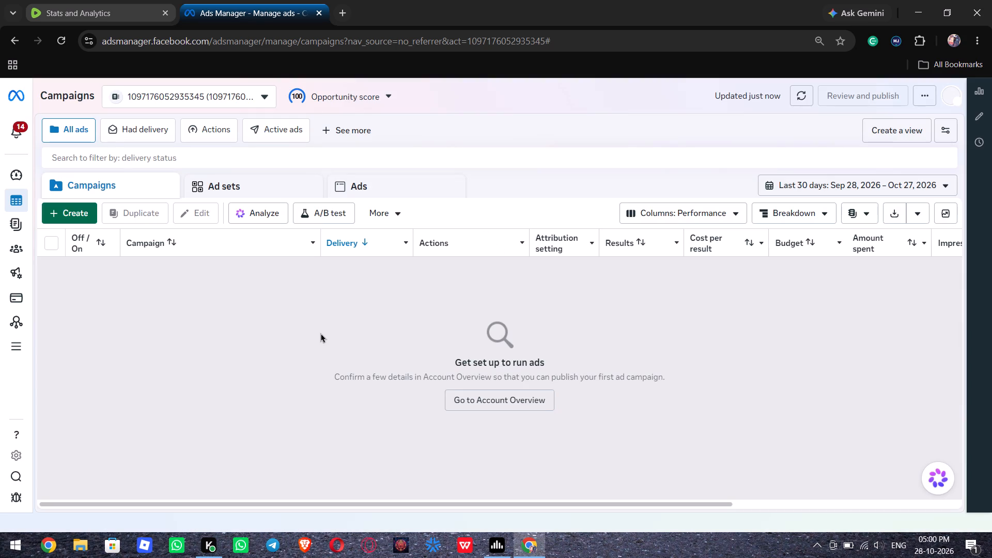
Open the list of available ad accounts and business portfolios for the Campaigns view.
left_click(221, 94)
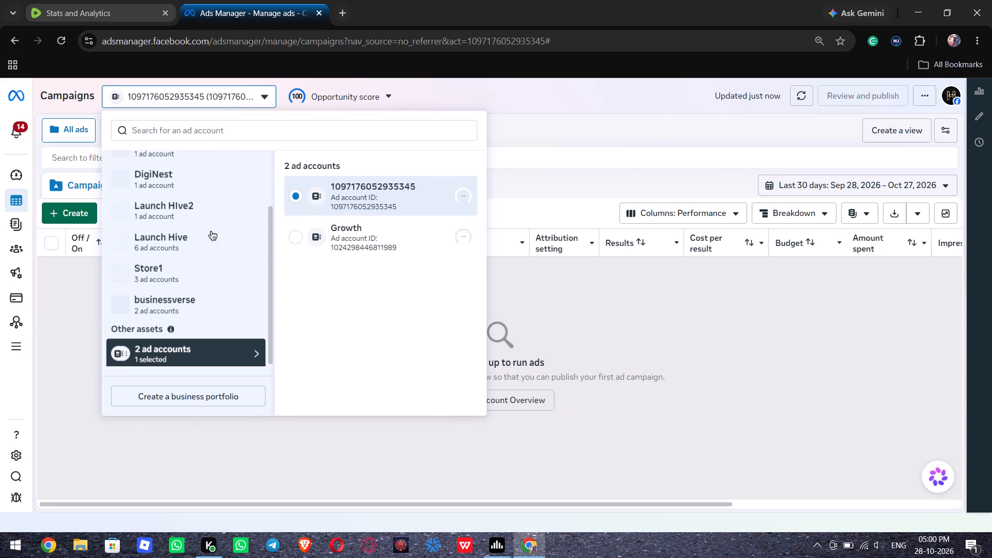
Switch to the LAUNCH HIVE 2 ad account in the Launch Hive business portfolio.
left_click(208, 237)
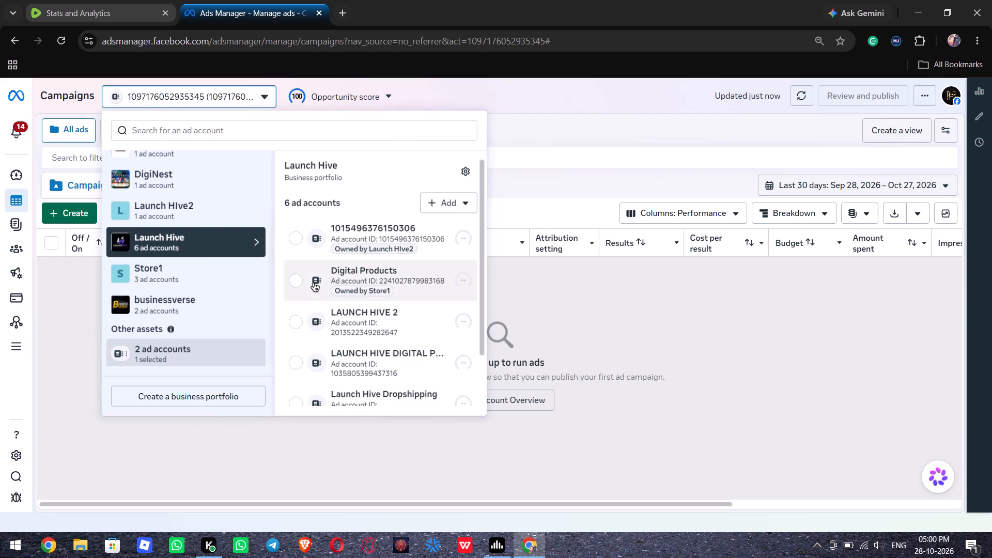
left_click(322, 312)
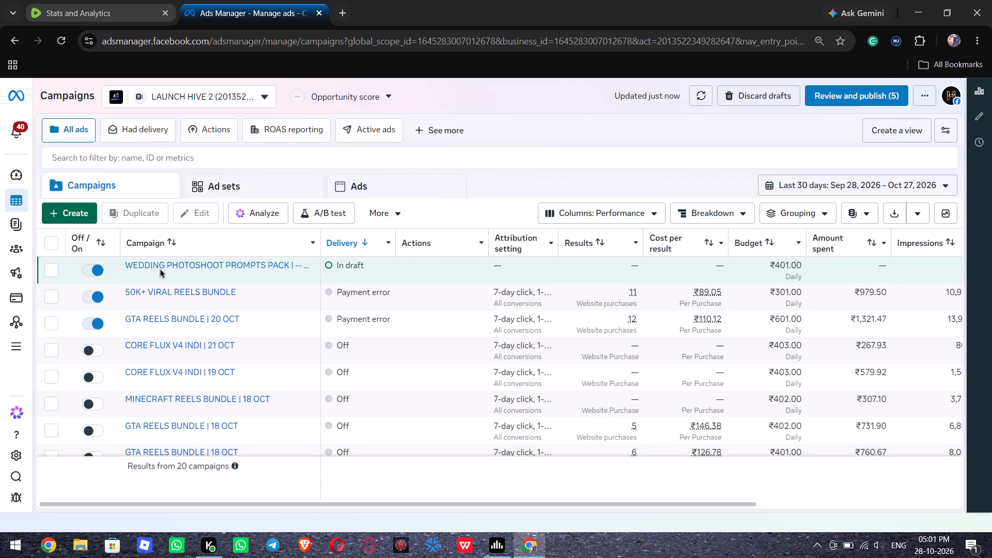
Open the draft WEDDING PHOTOSHOOT PROMPTS PACK campaign to view its setup, and return to the campaign list.
left_click(180, 272)
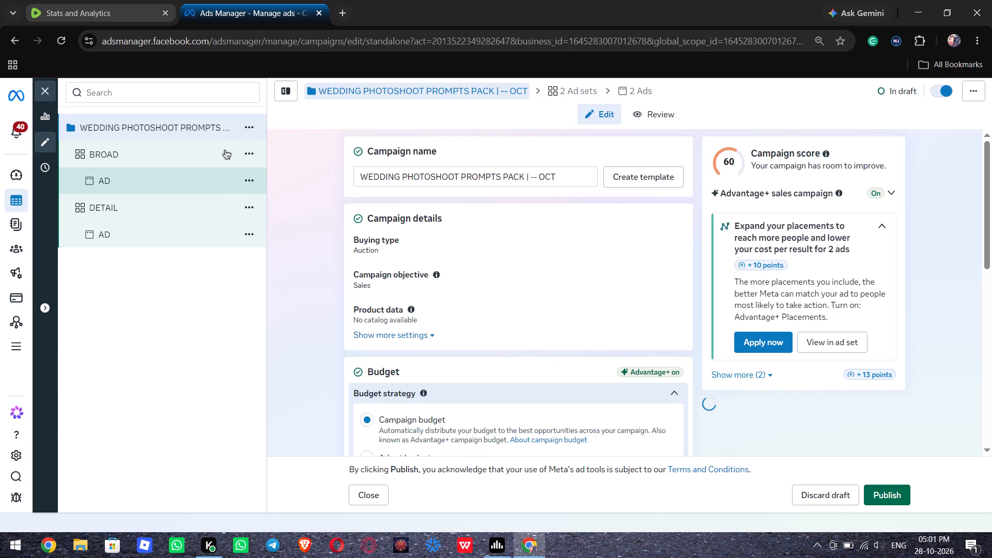
left_click(50, 90)
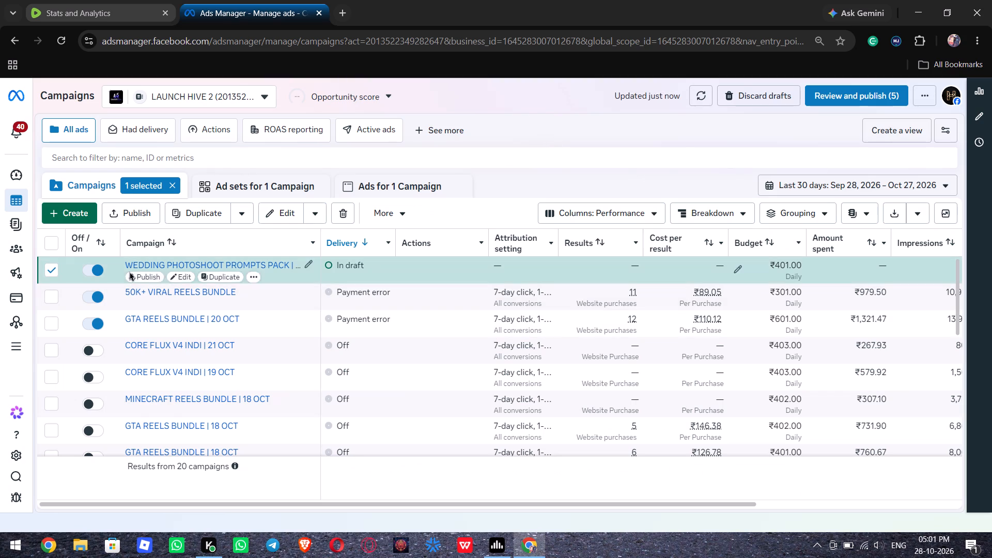
Turn off the GTA REELS BUNDLE | 20 OCT and 50K+ VIRAL REELS BUNDLE campaigns.
left_click(101, 321)
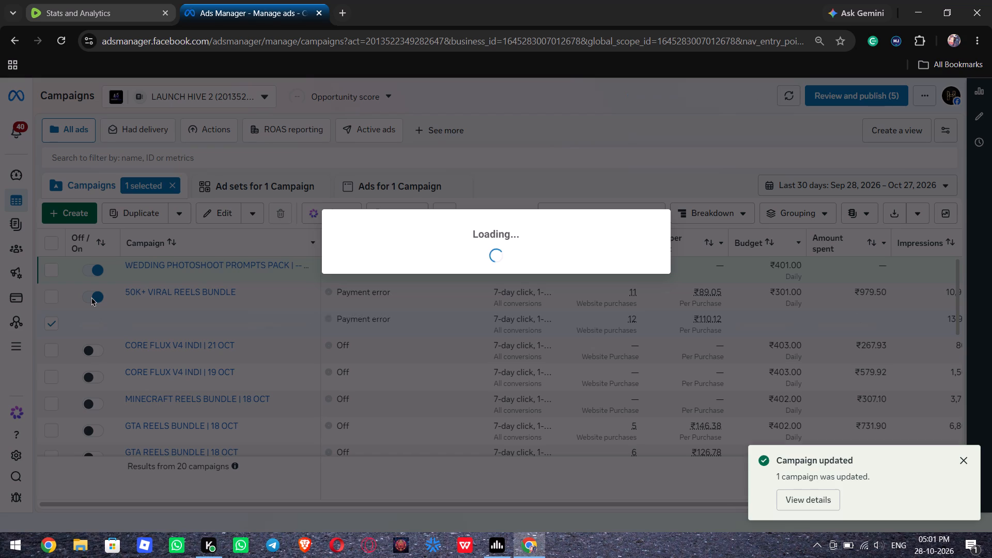
left_click(91, 297)
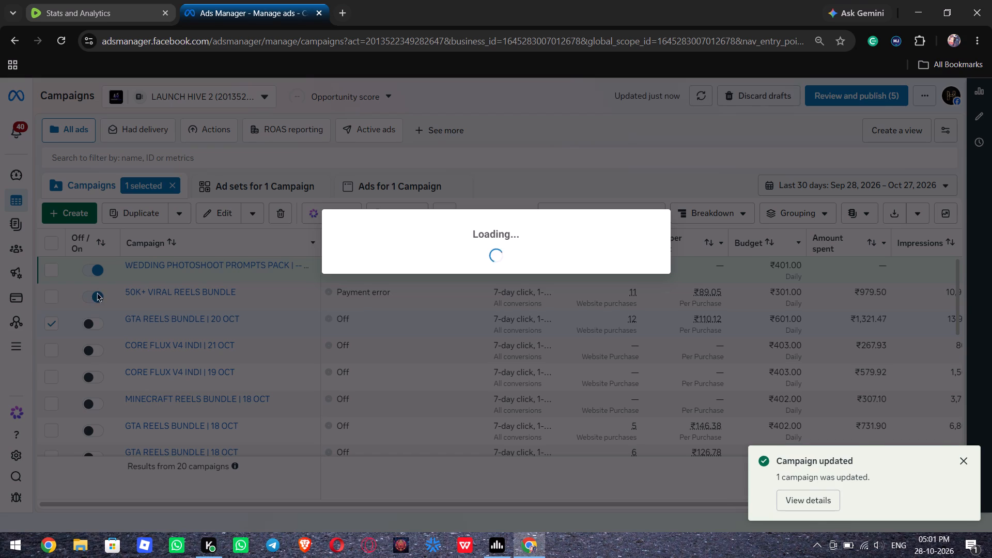
left_click(97, 296)
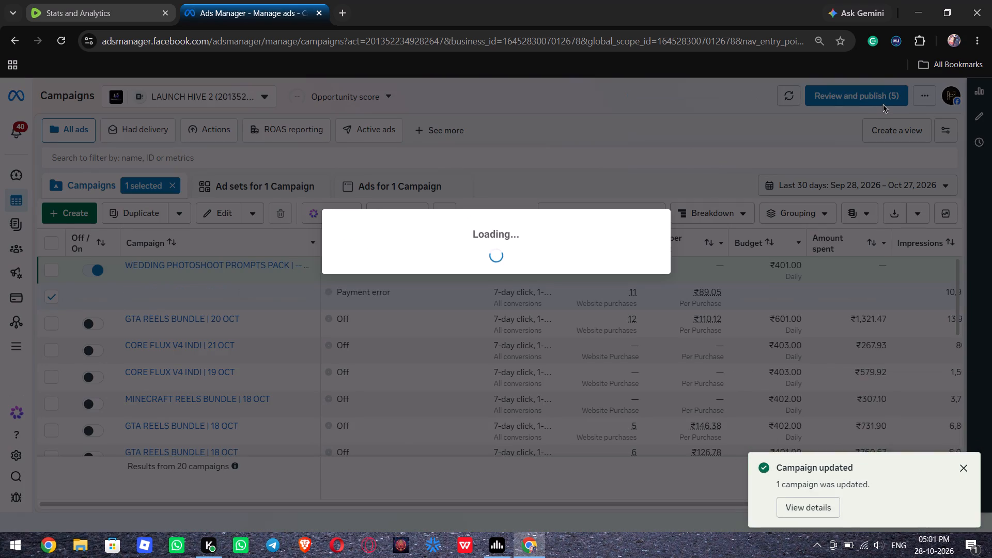
Review and publish the draft WEDDING PHOTOSHOOT PROMPTS PACK campaign with its two ad sets and two ads.
left_click(875, 94)
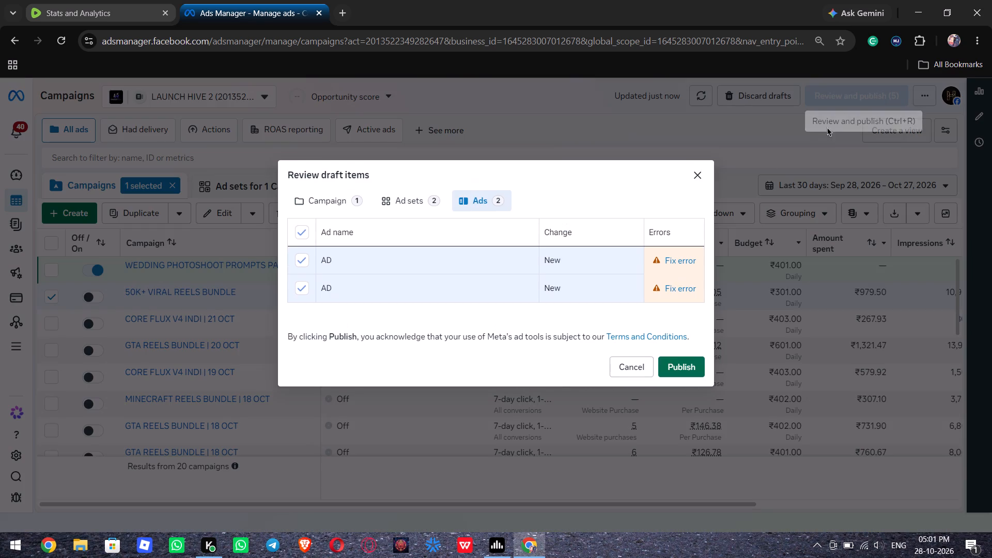
left_click(675, 366)
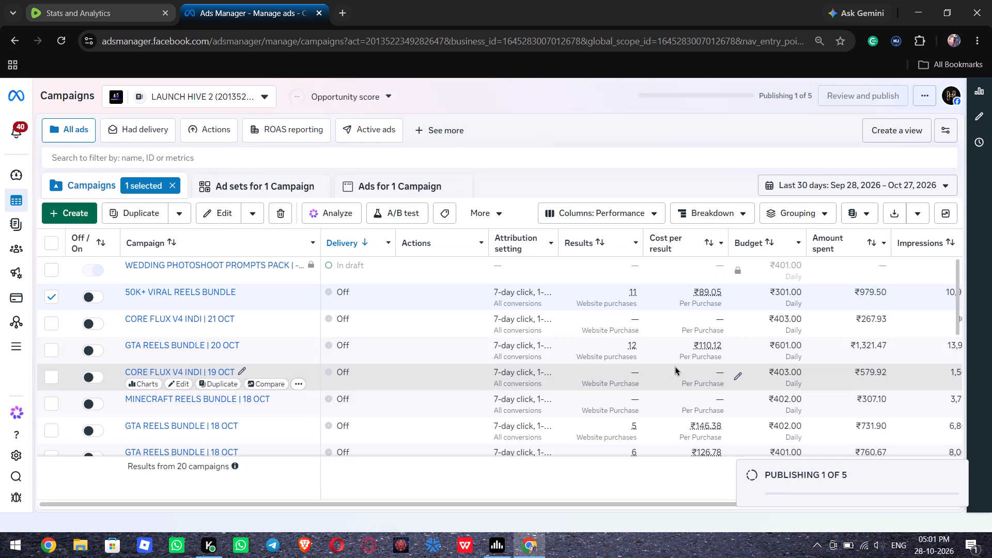
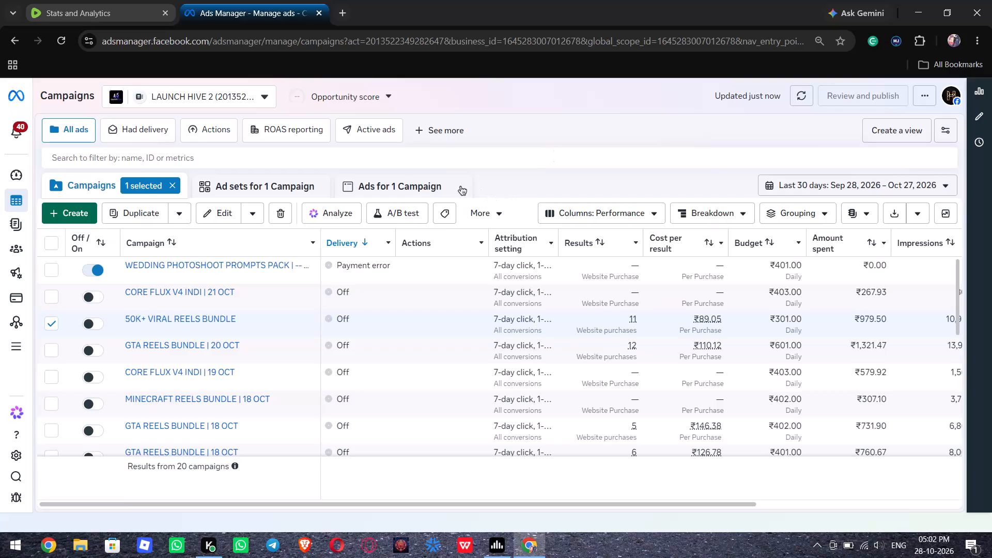
Open the business settings of the Launch Hive portfolio from the full list of tools.
left_click(17, 344)
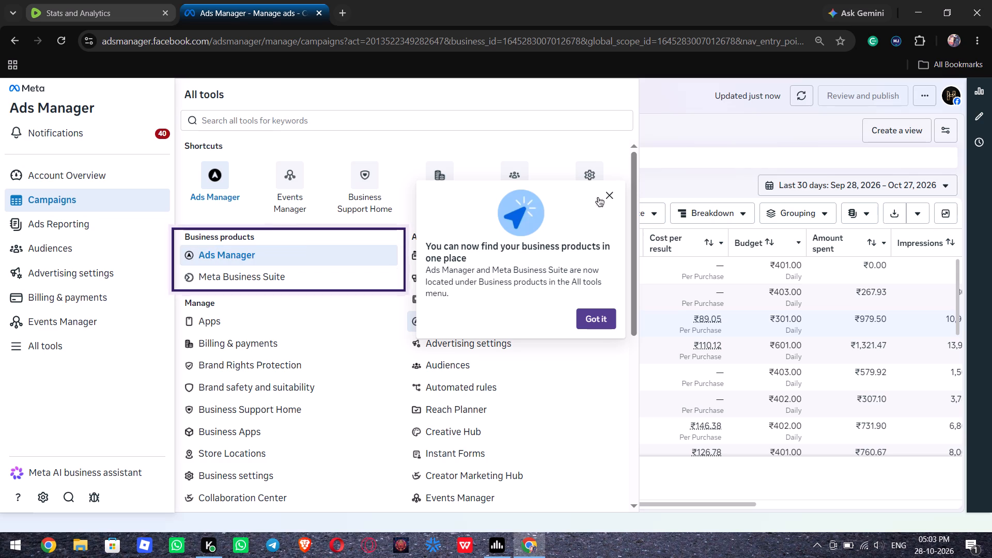
left_click(598, 172)
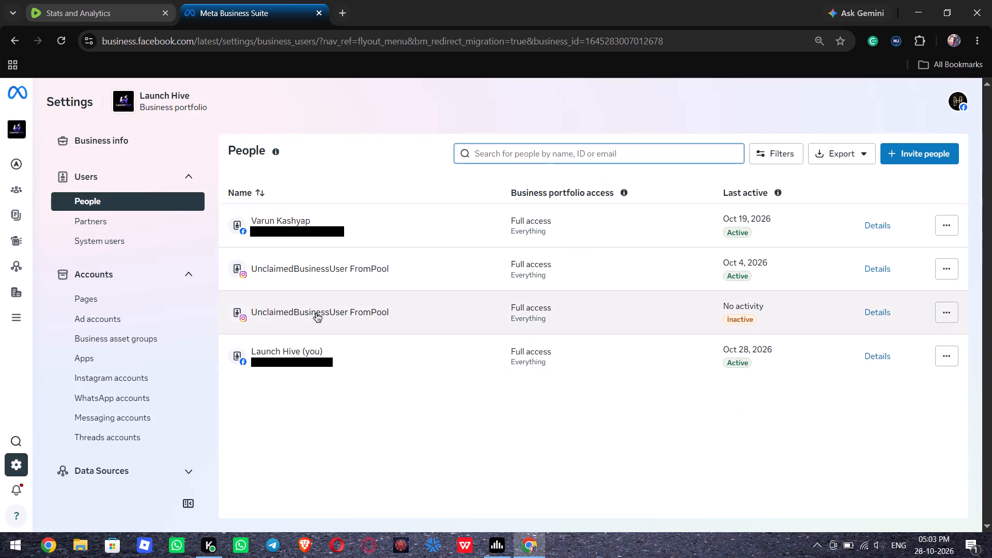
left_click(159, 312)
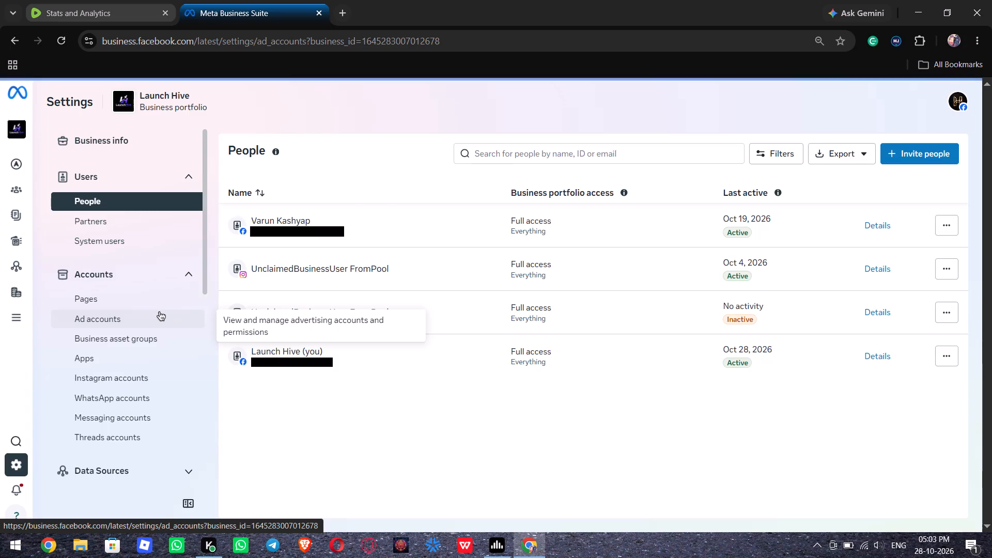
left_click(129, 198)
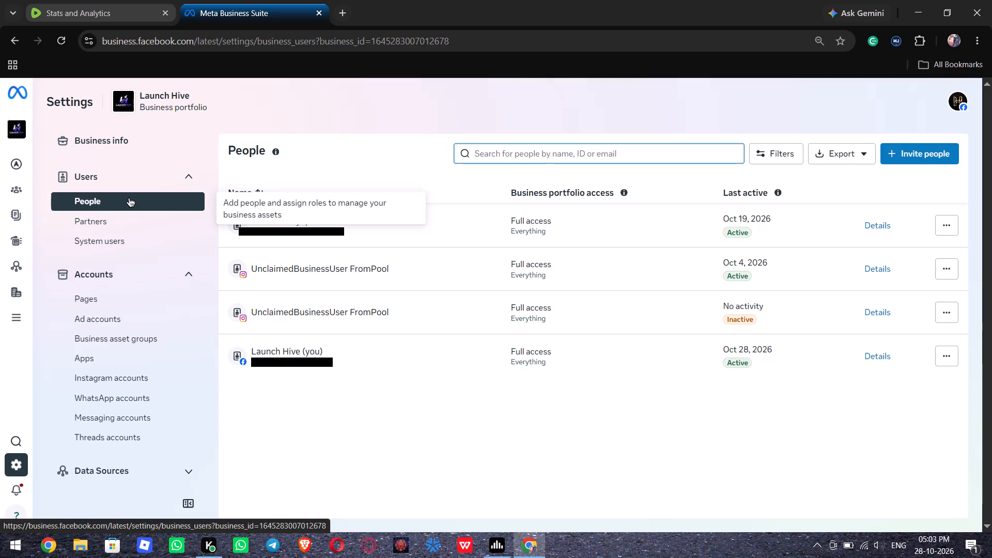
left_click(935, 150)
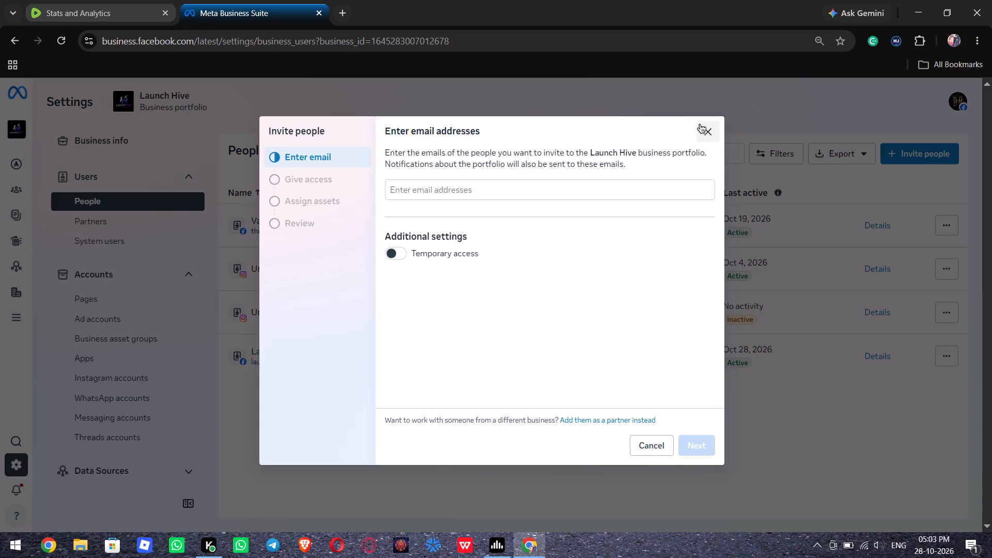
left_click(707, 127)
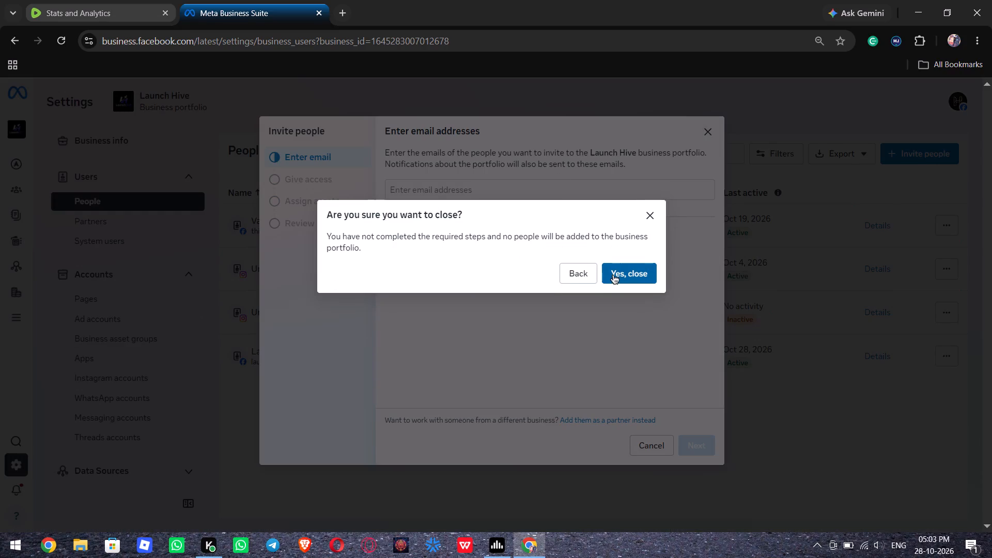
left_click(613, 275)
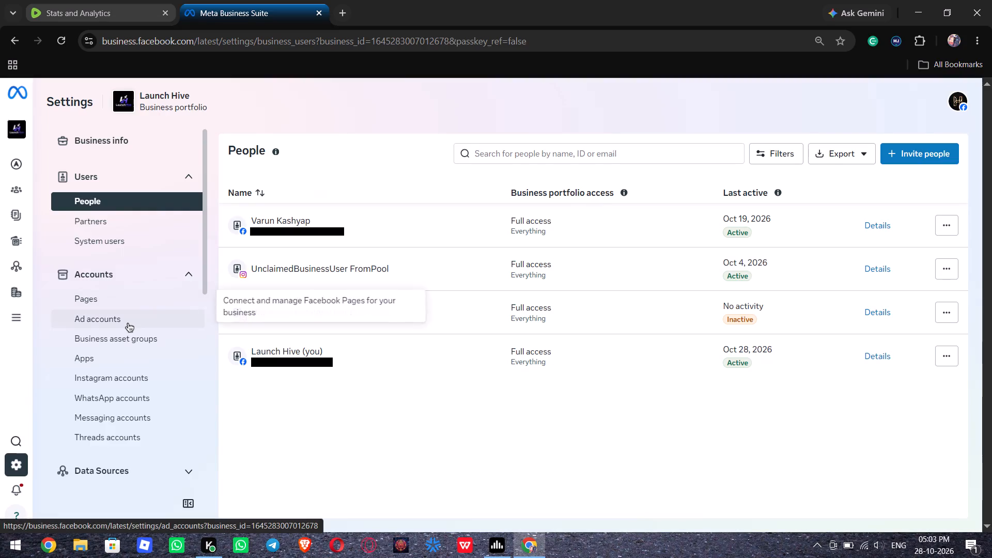
Open the Launch Hive Dropshipping ad account in the portfolio's ad accounts and show the people assigned to it.
left_click(128, 323)
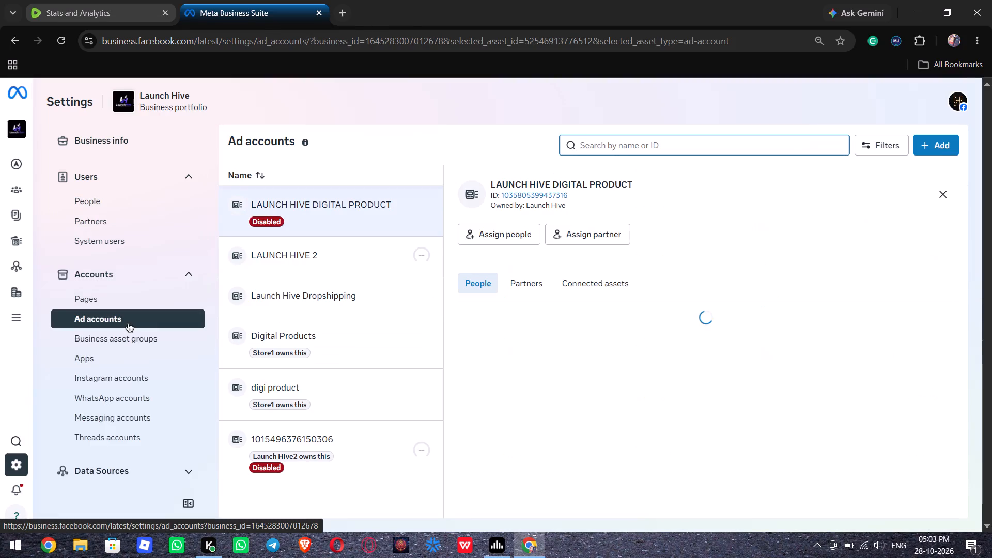
left_click(349, 292)
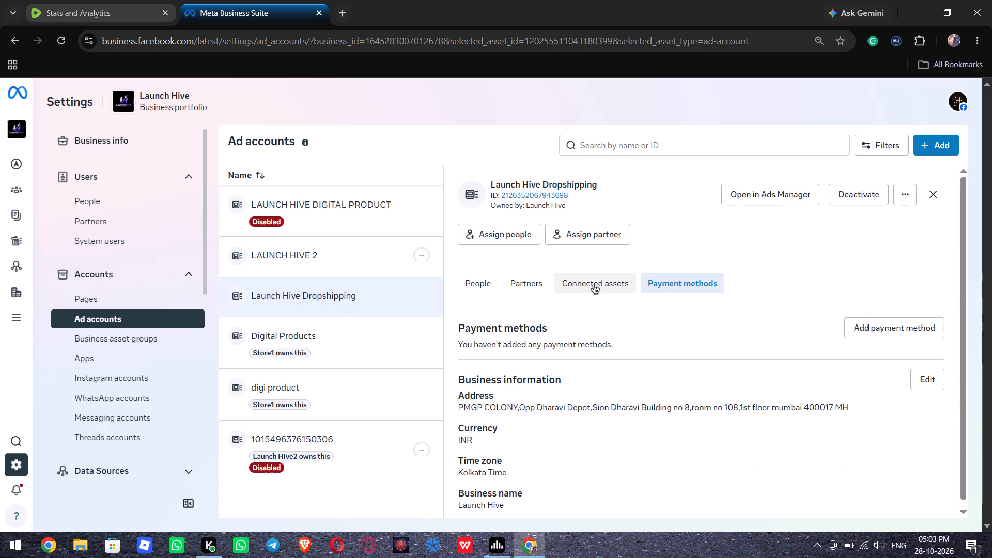
left_click(536, 287)
left_click(484, 284)
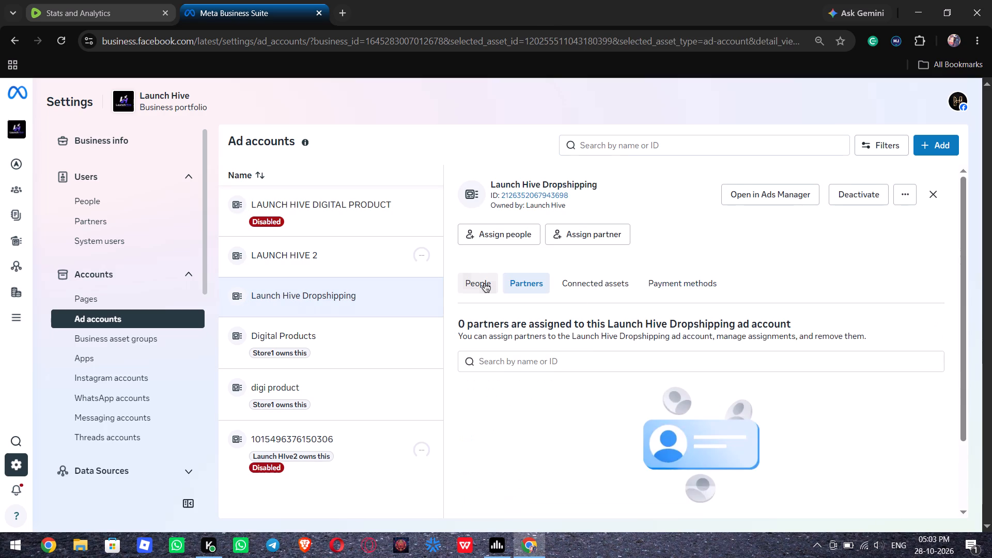
Start assigning people to the Launch Hive Dropshipping ad account and search the people list for "sparkline".
left_click(507, 233)
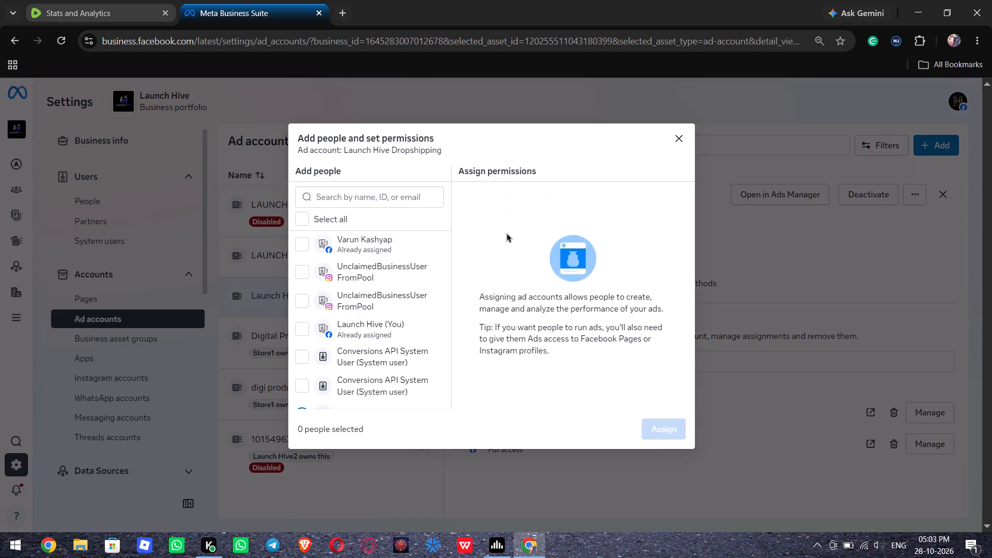
scroll(370, 315, "down", 1)
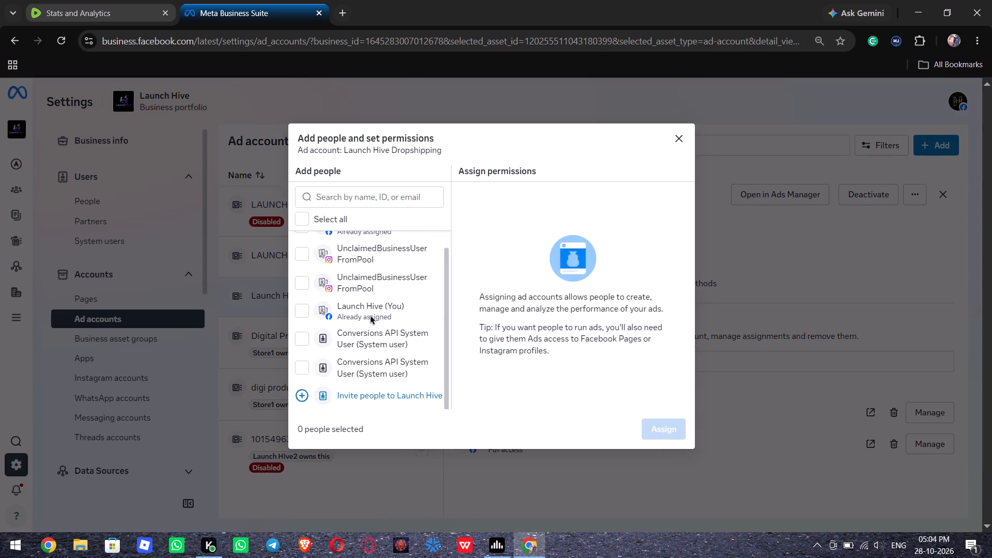
scroll(370, 315, "down", 1)
scroll(370, 315, "up", 1)
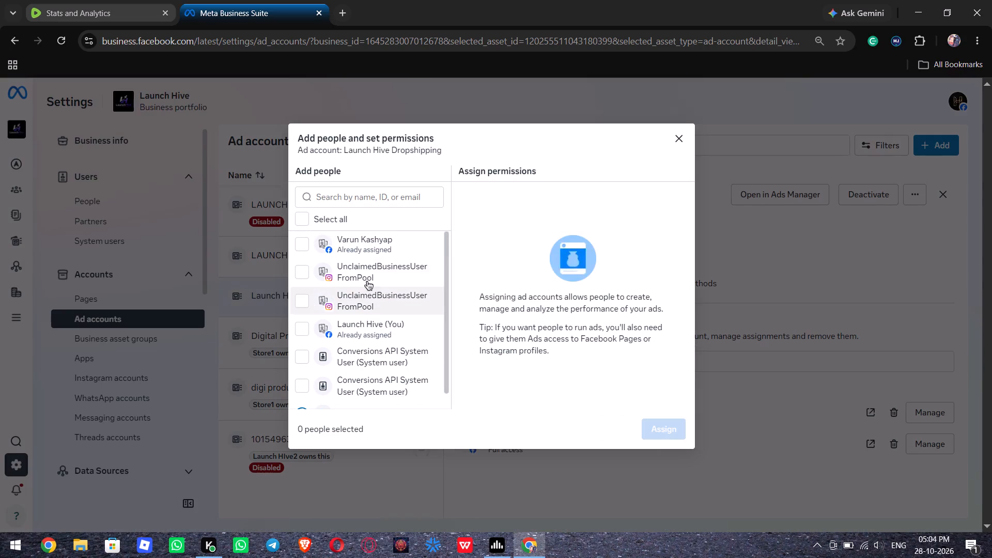
left_click(371, 199)
key("s")
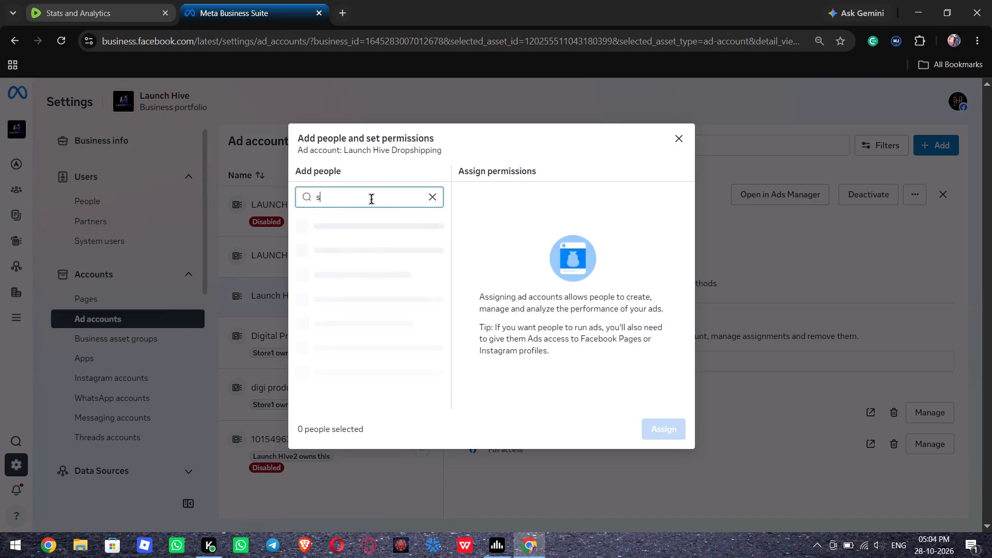
key("p")
type("aw")
key("BackSpace")
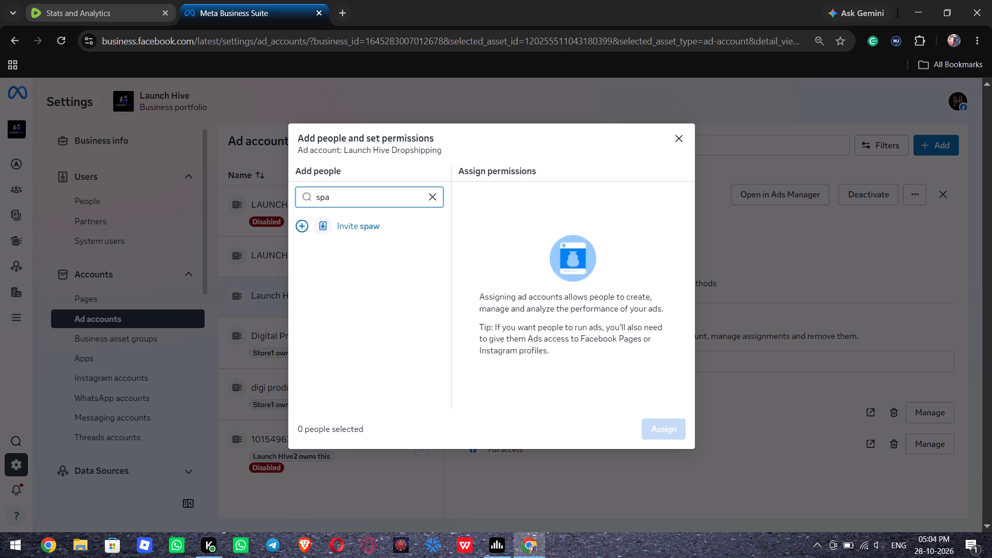
key("r")
type("kline")
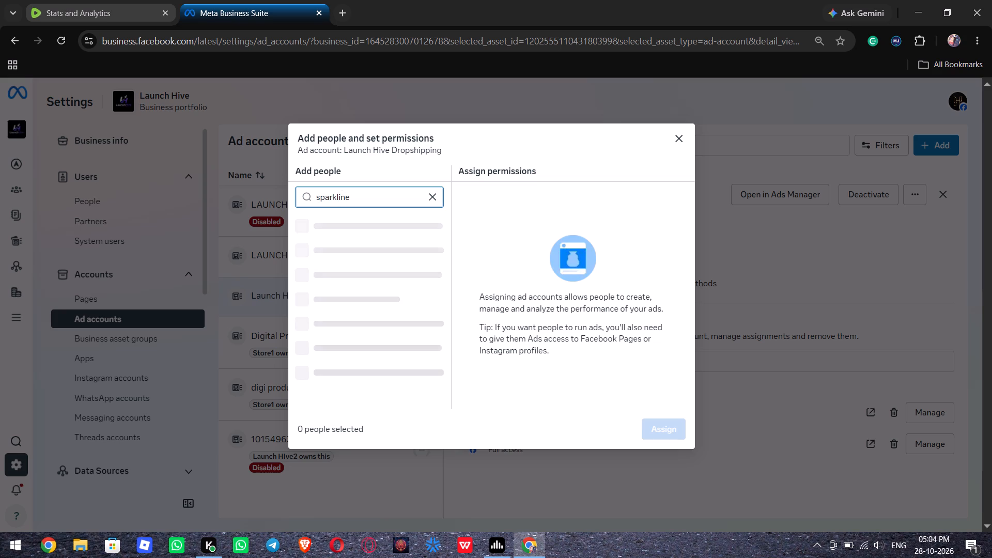
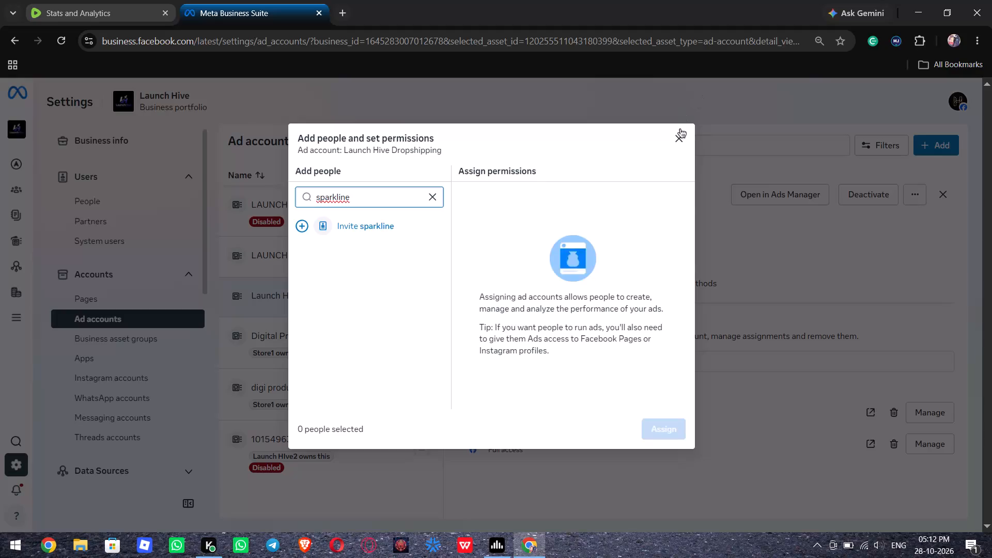
Leave the people assignment, open Ads Manager for the Launch Hive portfolio and close the Meta Business Suite tab.
left_click(15, 164)
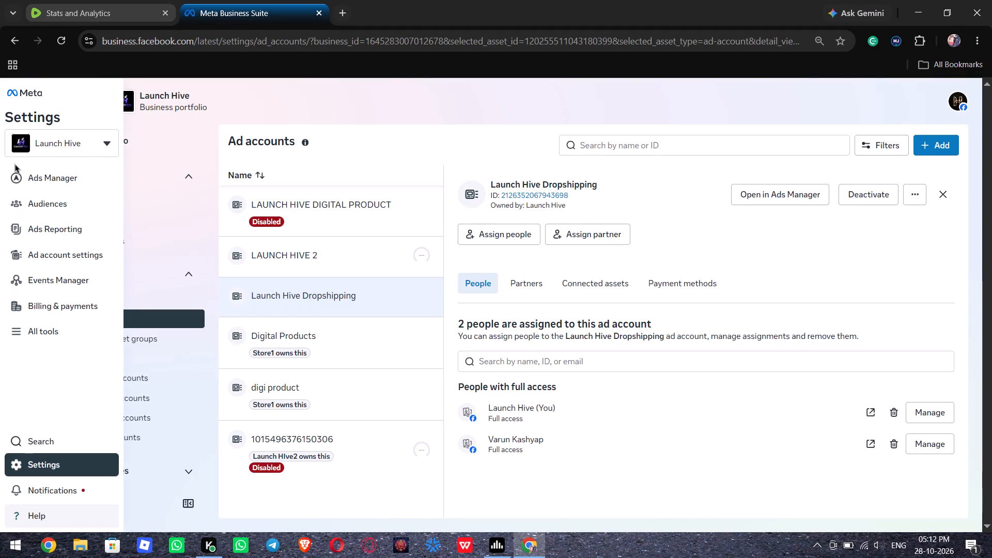
left_click(20, 176)
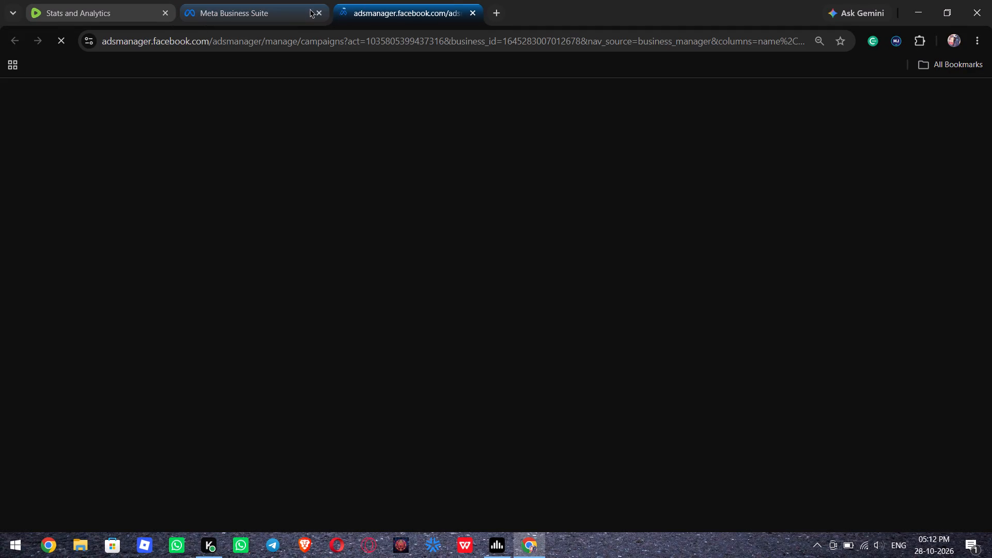
left_click(318, 12)
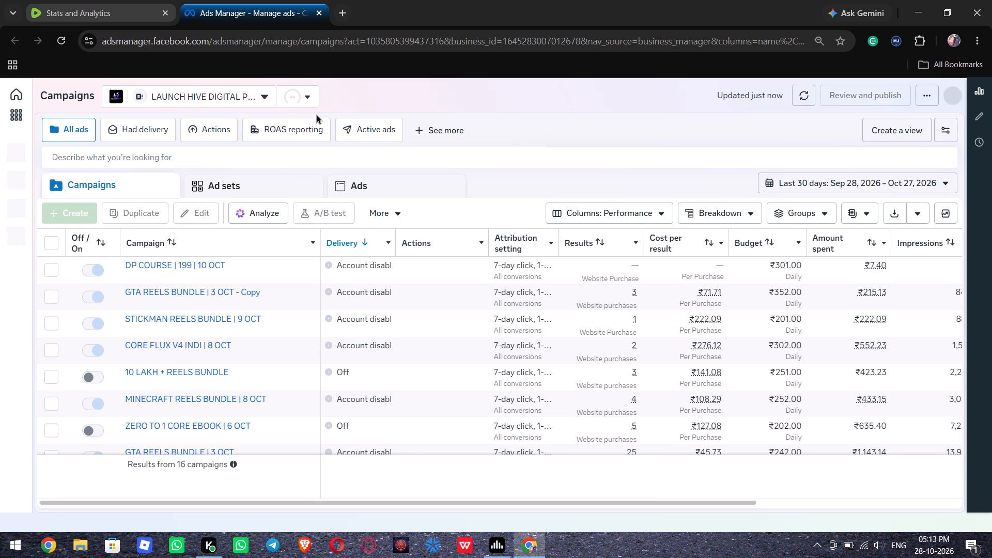
Look through the LAUNCH HIVE DIGITAL PRODUCT campaigns and switch to the LAUNCH HIVE 2 ad account.
scroll(211, 375, "down", 1)
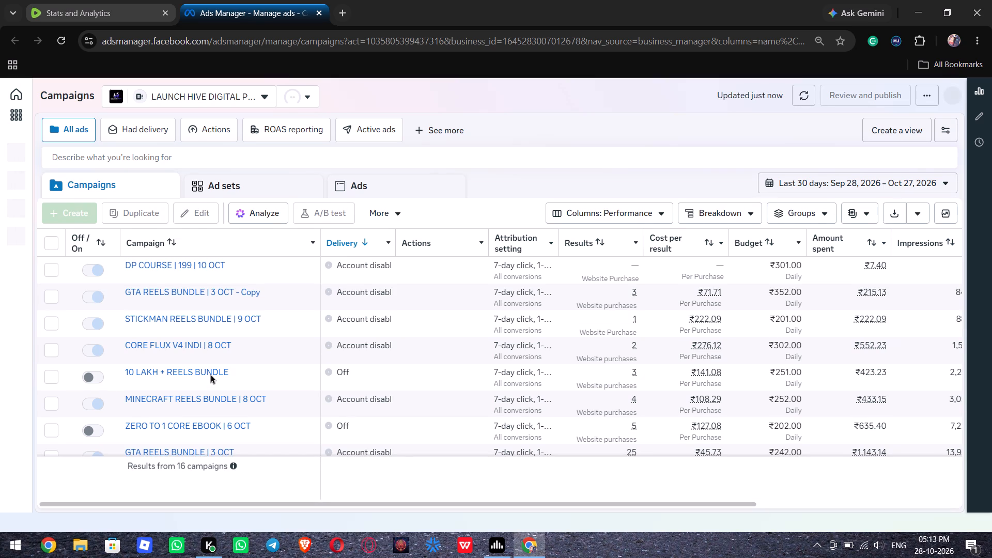
scroll(211, 375, "down", 2)
scroll(211, 375, "up", 1)
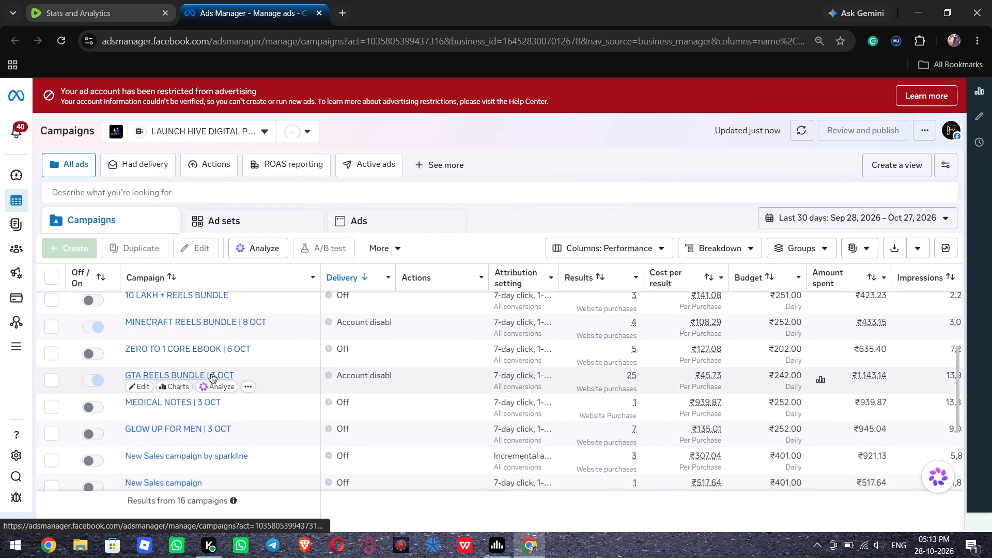
left_click(253, 130)
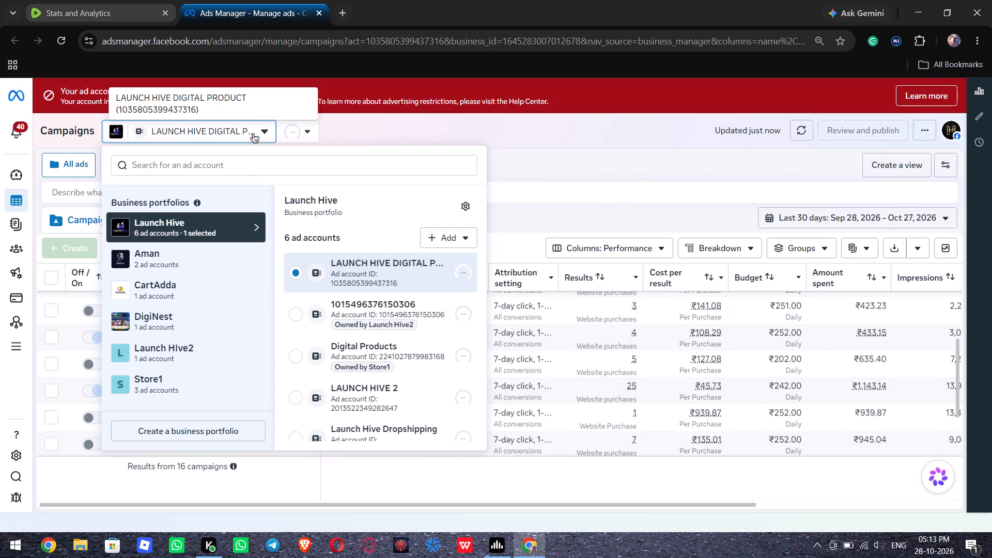
left_click(354, 397)
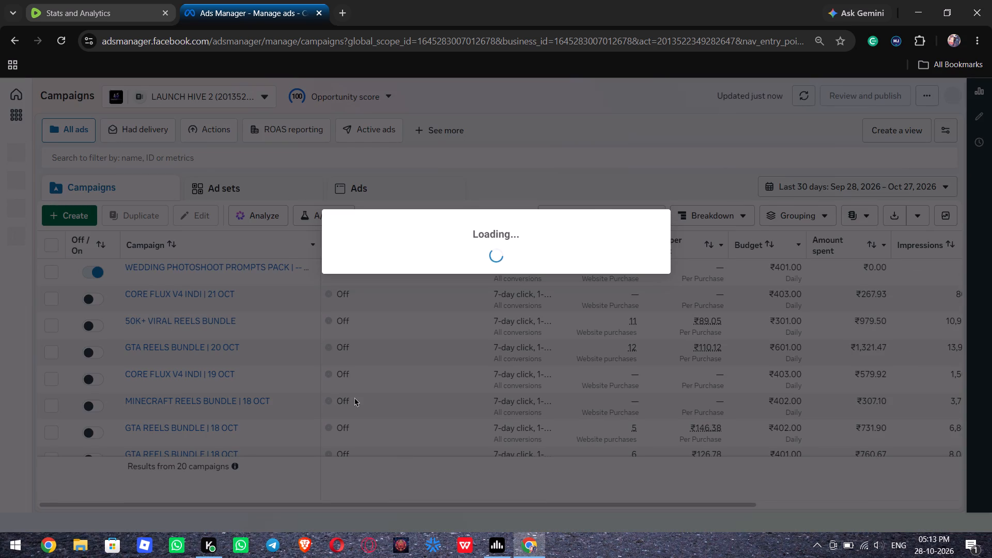
Open the GTA REELS BUNDLE | 18 OCT campaign with the ₹402 daily budget and view its Broad ad set and AD 1.
scroll(354, 397, "down", 1)
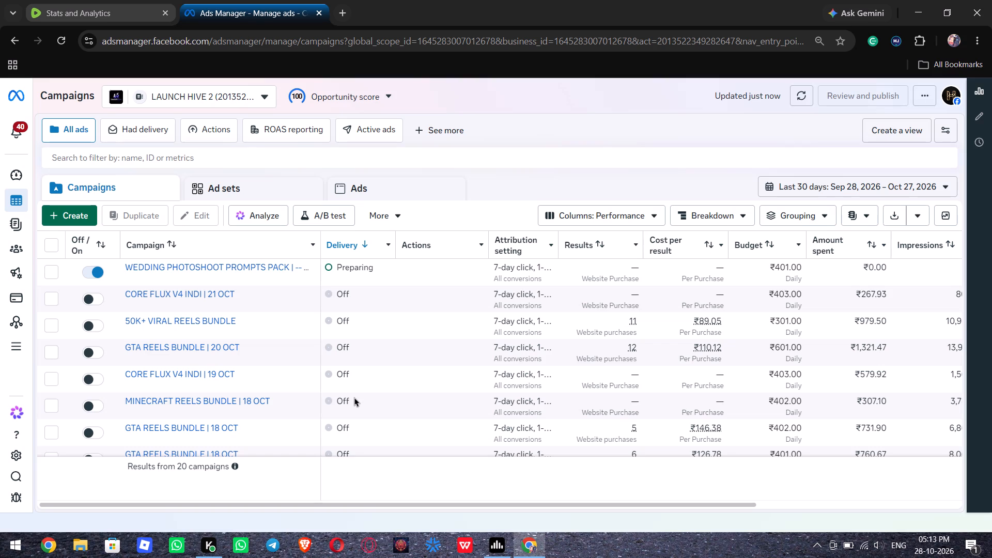
scroll(354, 397, "down", 2)
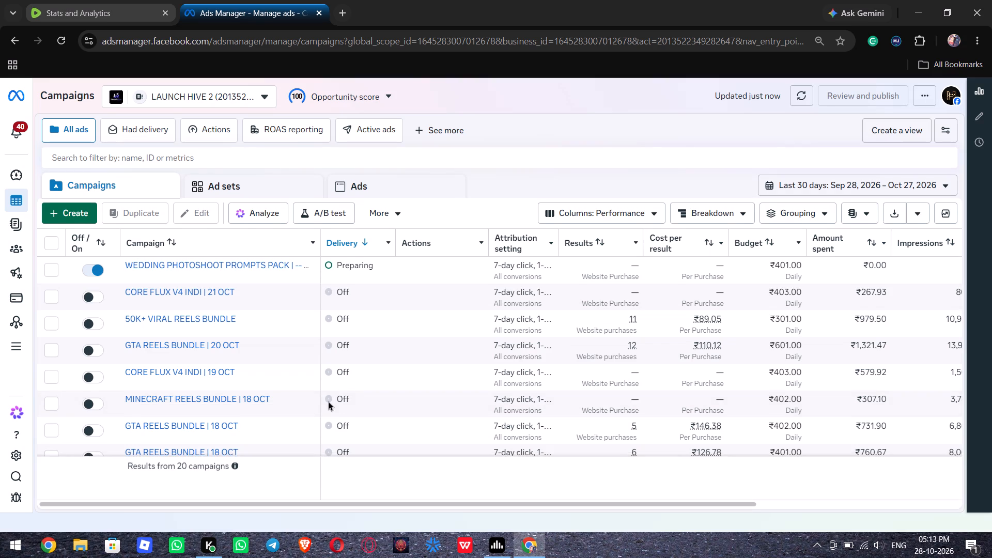
scroll(329, 401, "down", 1)
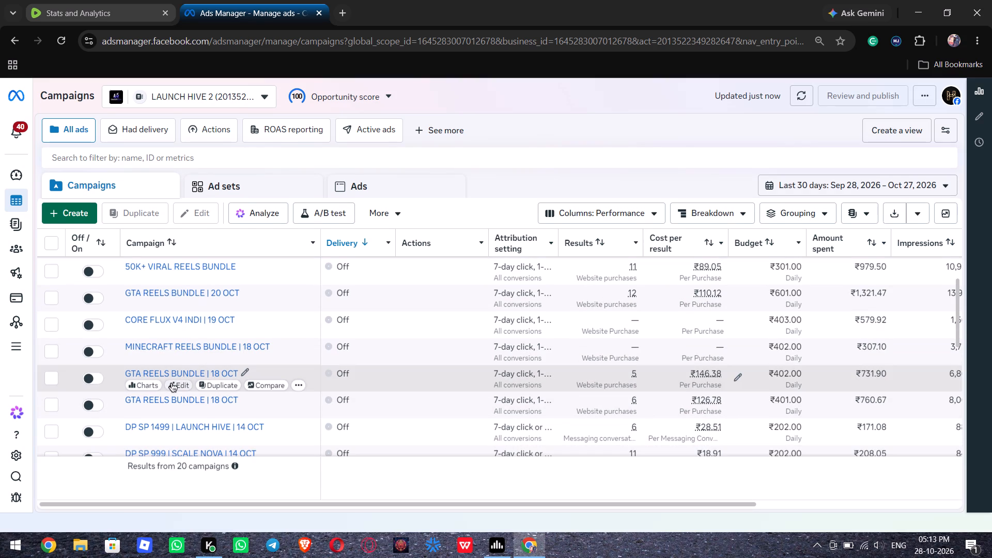
left_click(171, 383)
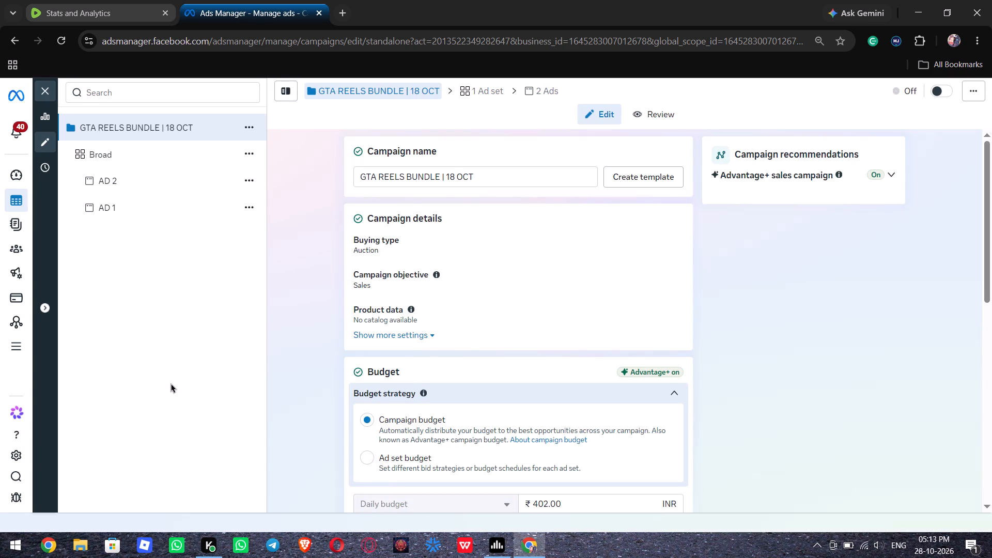
left_click(195, 209)
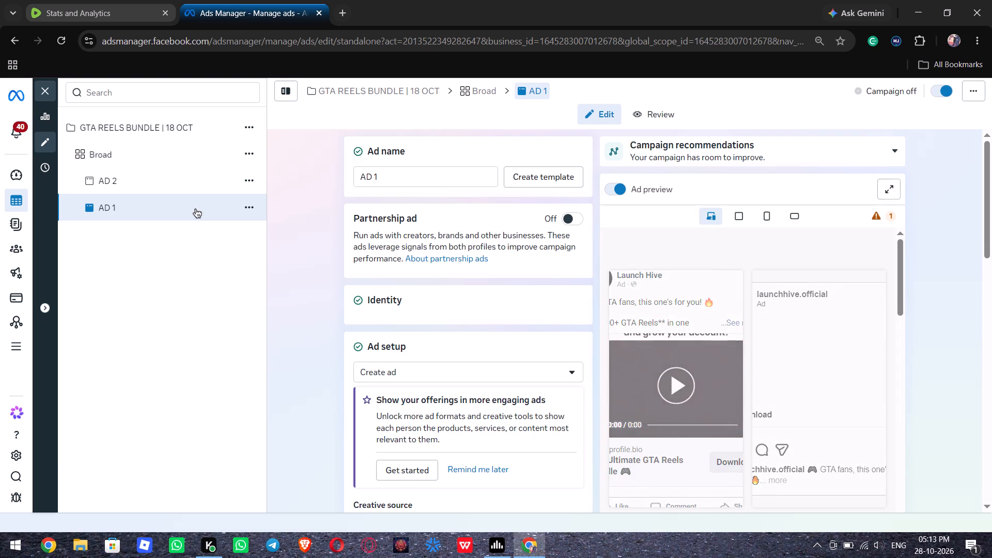
left_click_drag(82, 159, 113, 157)
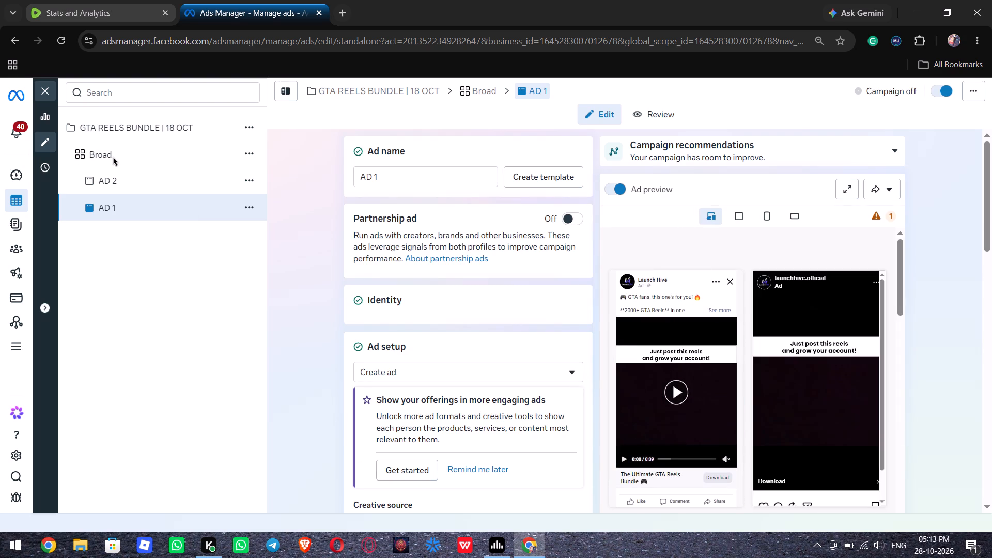
left_click_drag(113, 157, 116, 151)
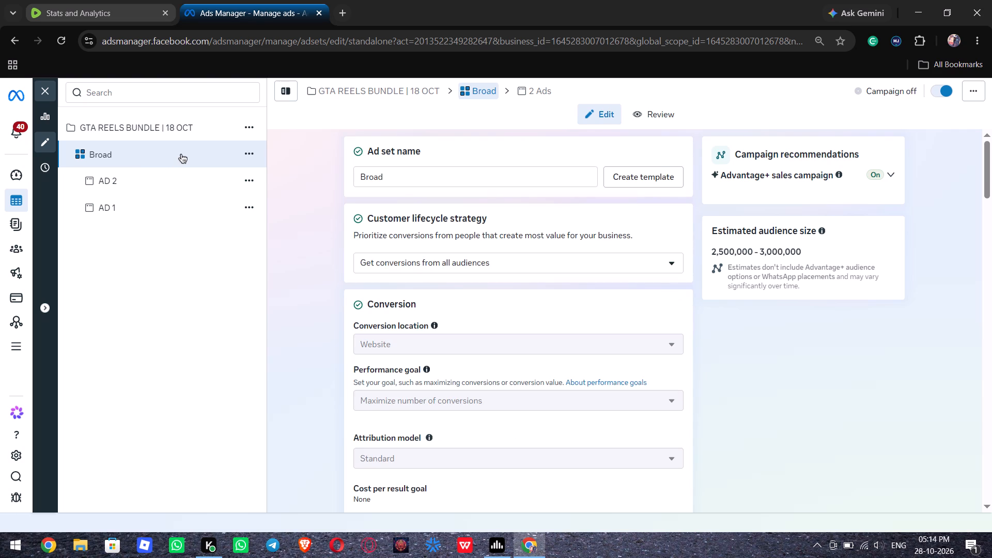
left_click(145, 218)
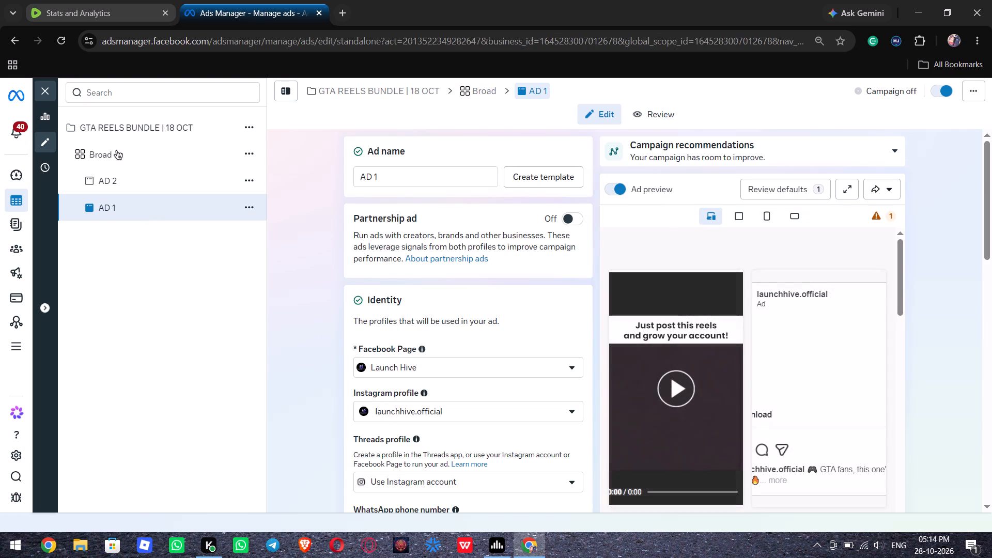
Examine the Broad ad set's conversion, schedule, audience and detailed targeting settings, and close the editor.
double_click(116, 152)
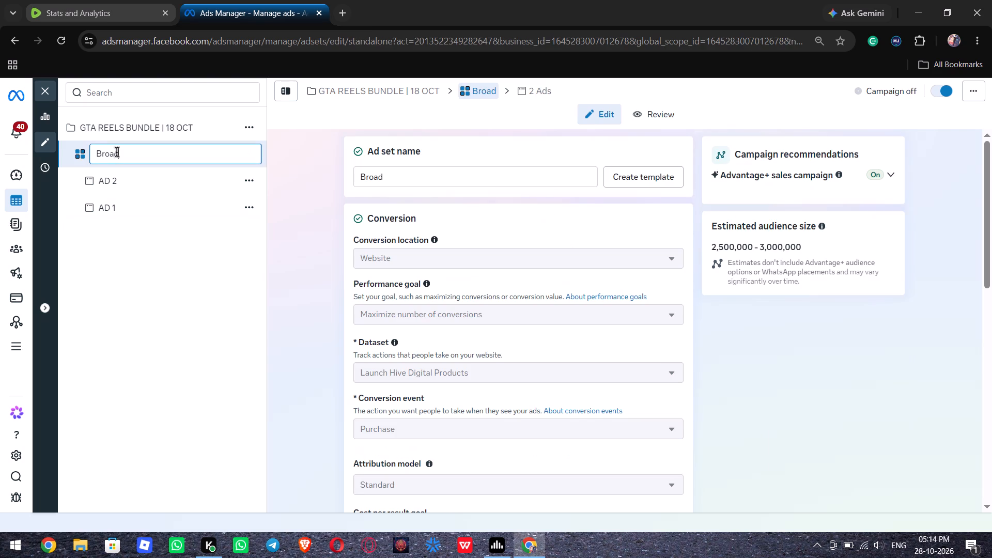
scroll(435, 462, "down", 1)
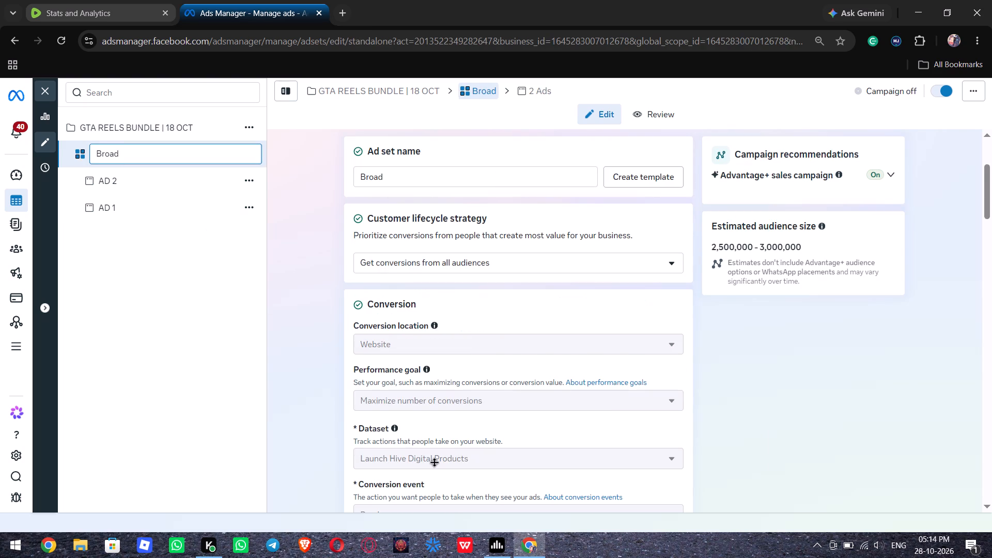
scroll(435, 462, "down", 2)
scroll(428, 455, "up", 2, "ctrl")
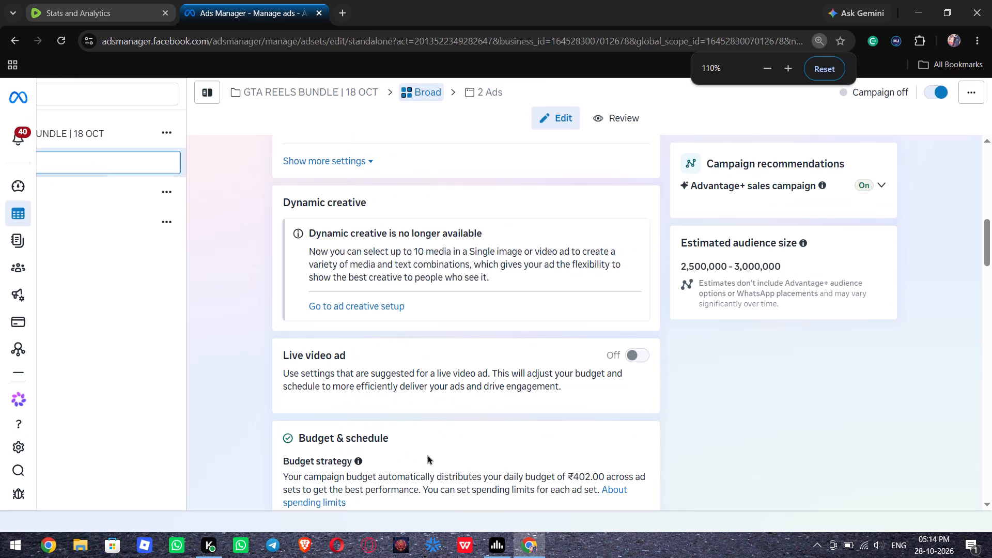
scroll(428, 455, "down", 1, "ctrl")
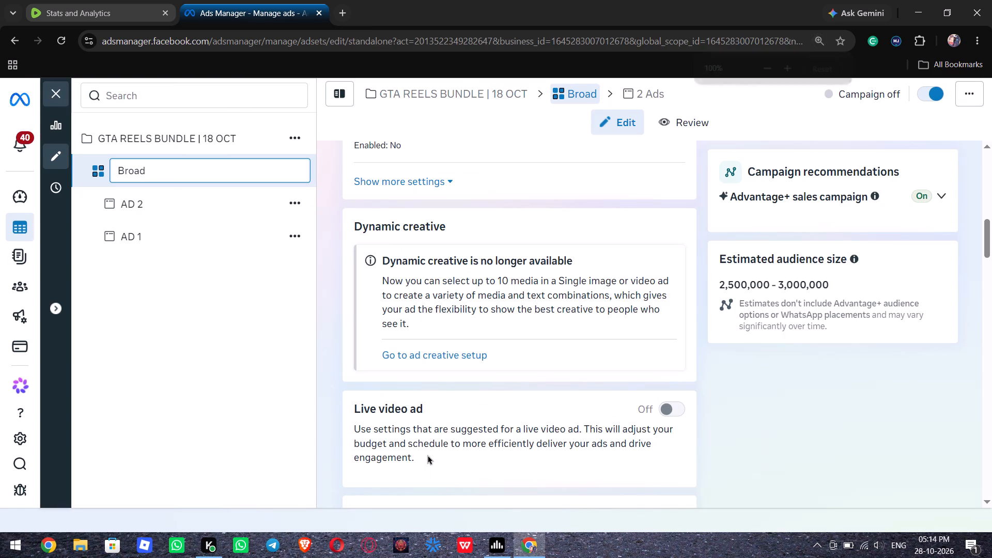
scroll(428, 455, "down", 2)
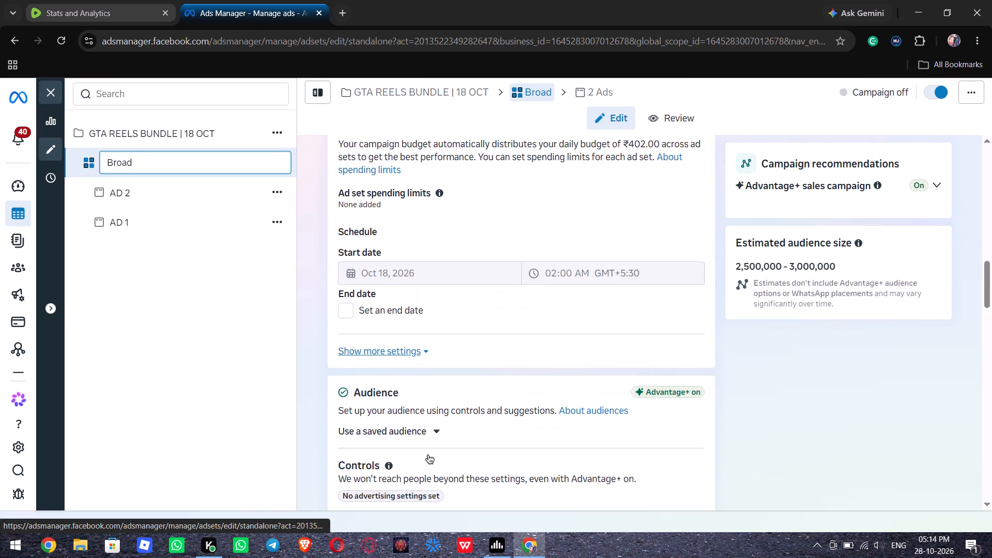
scroll(428, 455, "down", 3)
scroll(428, 455, "up", 2)
scroll(428, 455, "down", 2)
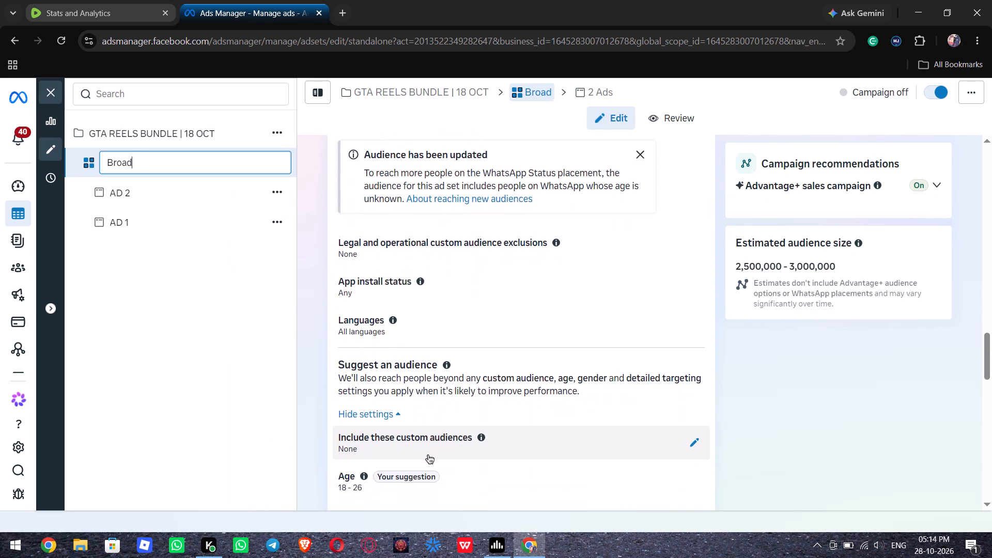
scroll(428, 455, "down", 1)
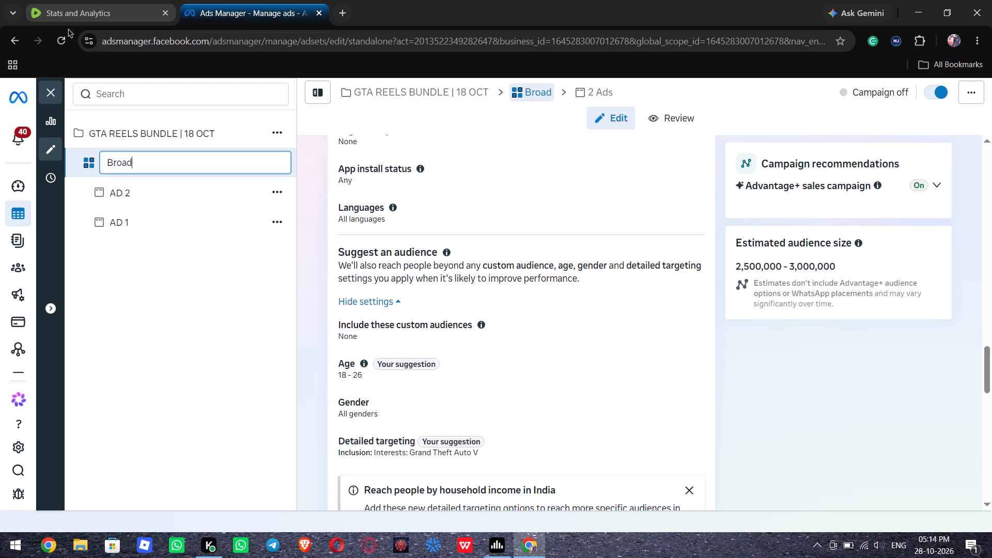
left_click(56, 98)
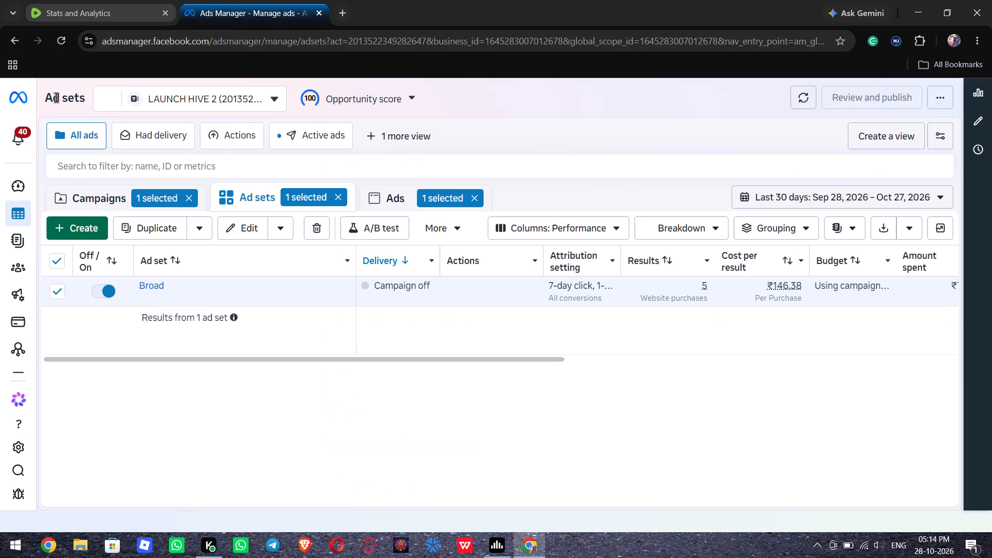
Duplicate the GTA REELS BUNDLE | 18 OCT campaign with the ₹402 daily budget, keeping the Advantage+ creative recommendation.
left_click(125, 197)
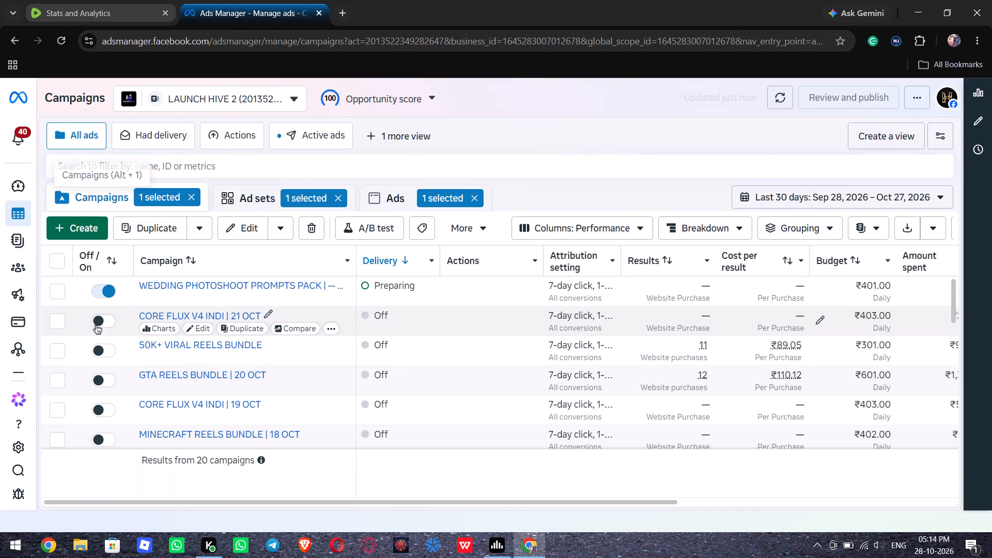
scroll(104, 352, "down", 1)
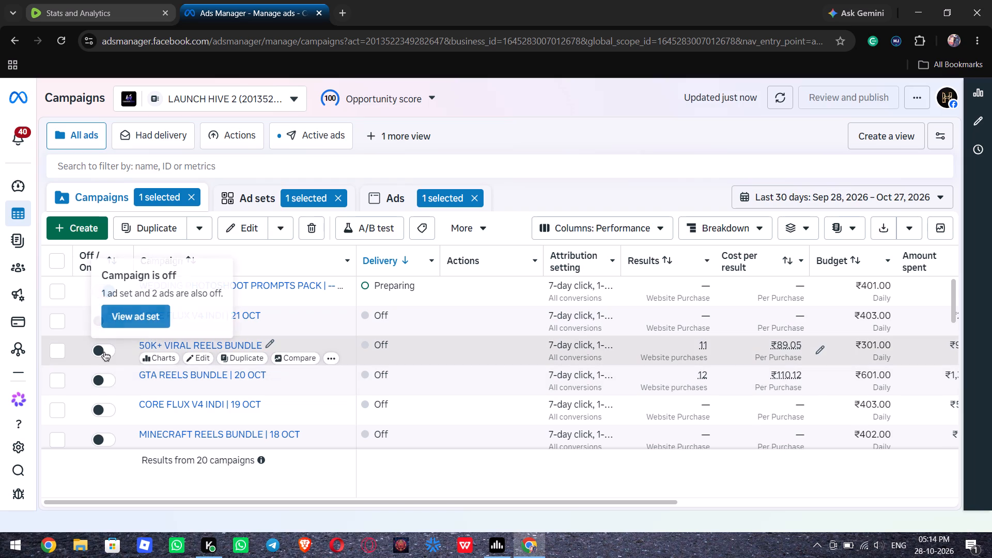
scroll(104, 352, "down", 1)
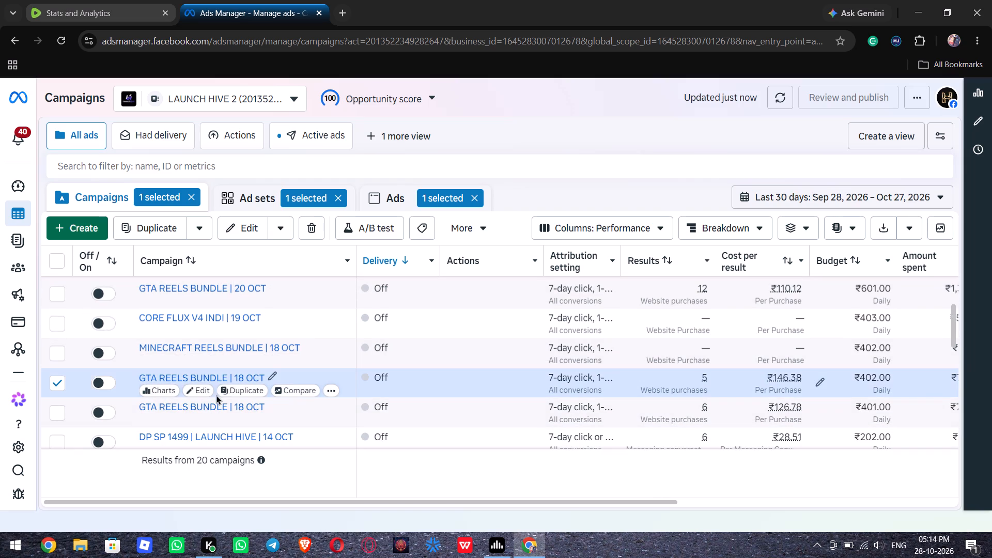
left_click(228, 392)
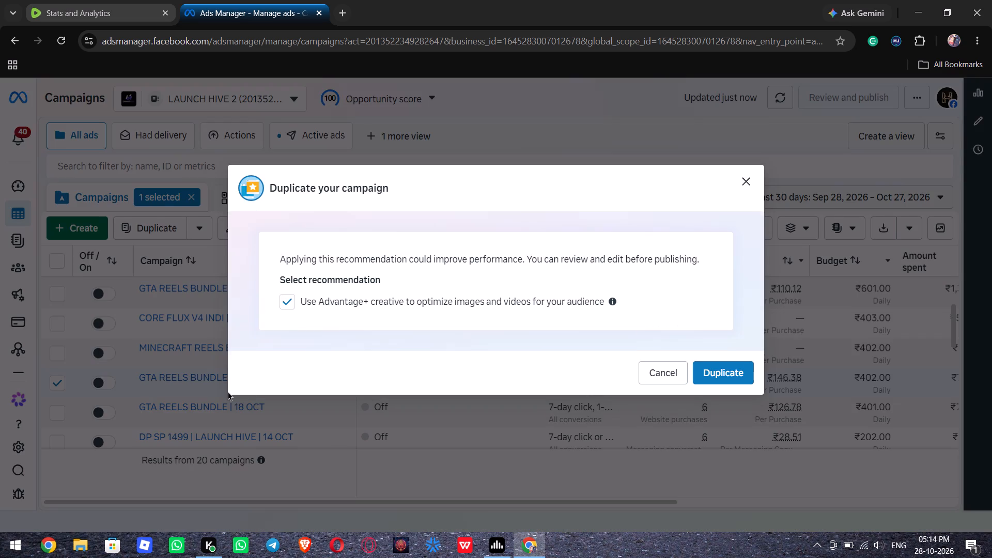
left_click(742, 373)
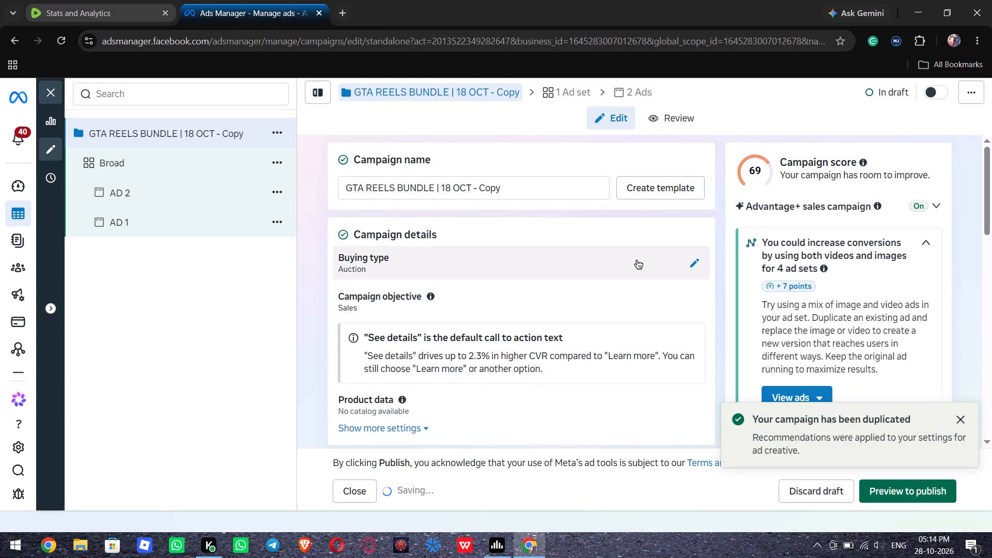
Rename the duplicated campaign as "GTA REELS BUNDLE | 29 OCT".
left_click(540, 192)
key("BackSpace")
key("BackSpace")
key("BackSpace")
key("BackSpace")
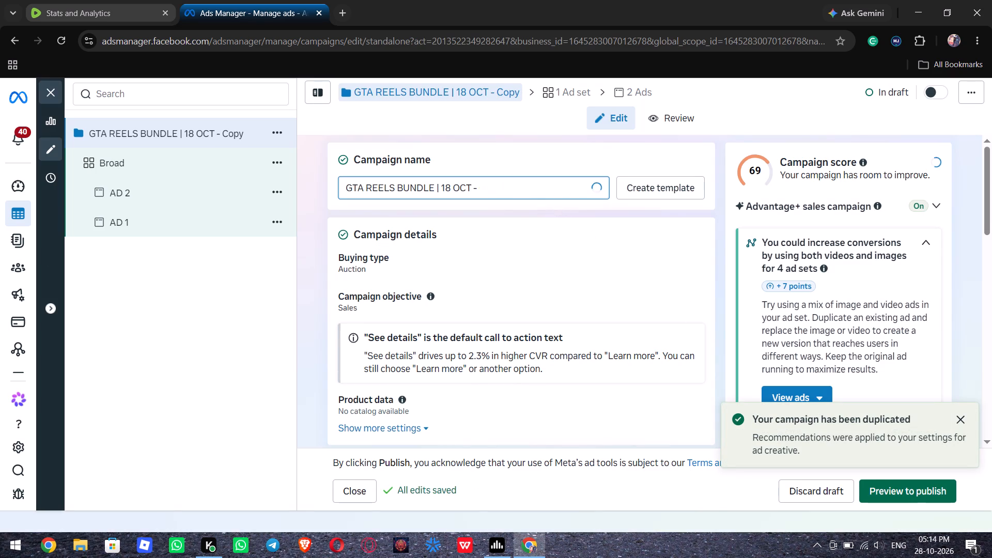
key("BackSpace")
key("BackSpace")
key("Left")
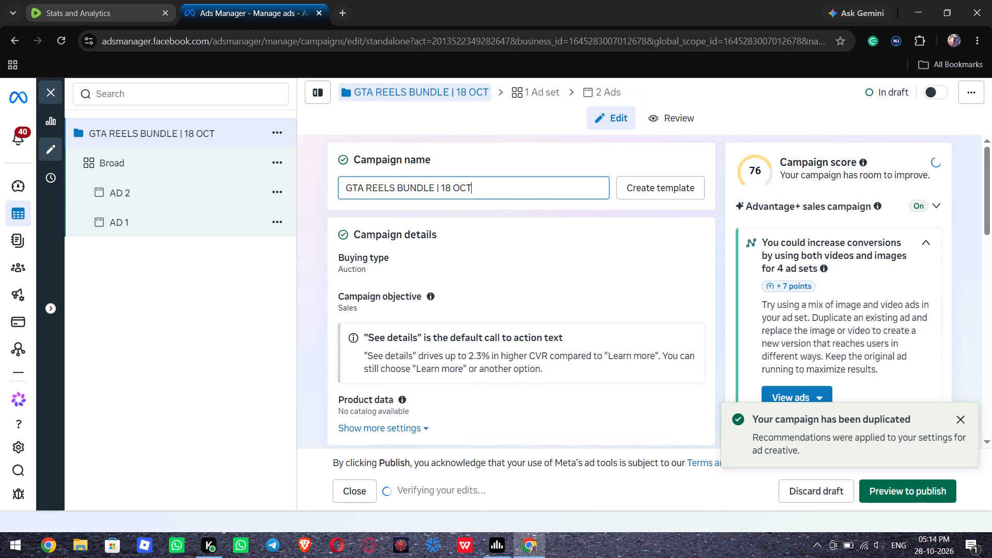
key("BackSpace")
key("BackSpace")
key("BackSpace")
key("BackSpace")
key("BackSpace")
key("BackSpace")
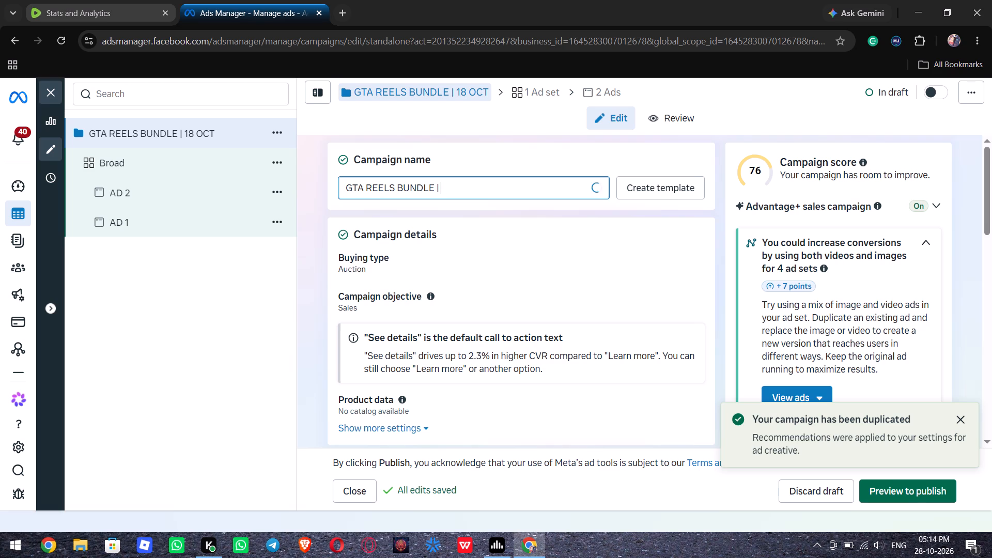
type("29")
key("space")
type("OCT")
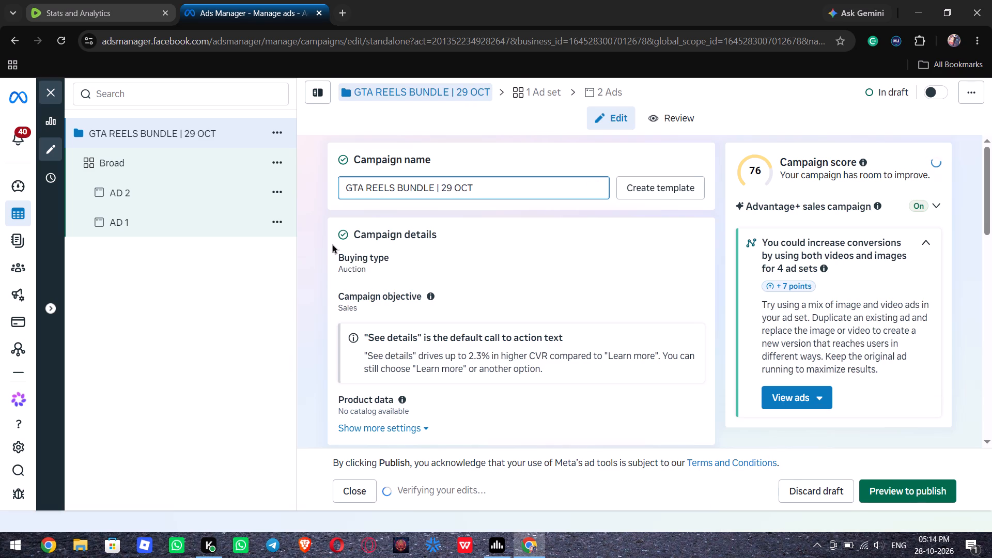
left_click(318, 249)
Review the GTA REELS BUNDLE | 29 OCT campaign's budget, A/B test and audience segment reporting settings.
scroll(318, 249, "down", 1)
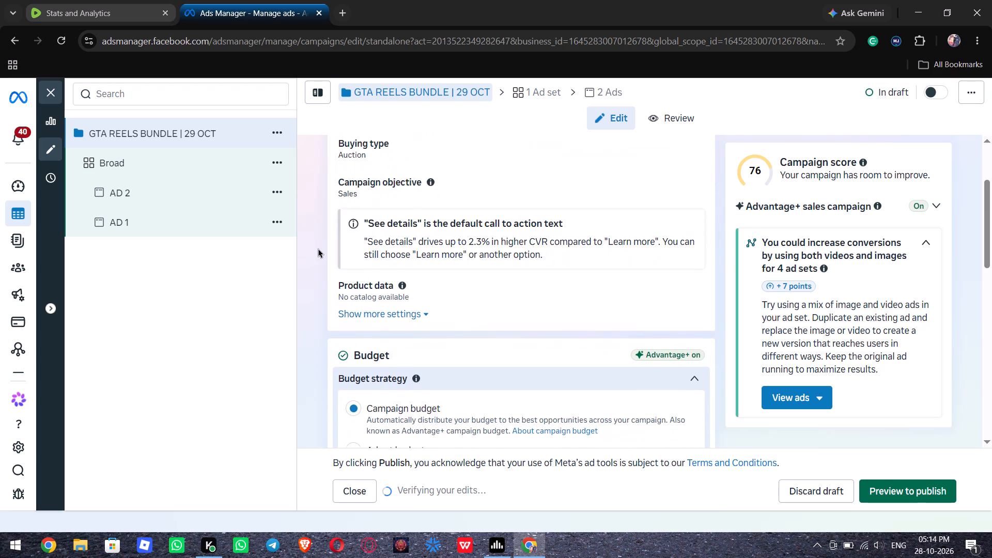
scroll(318, 249, "down", 1)
left_click(318, 249)
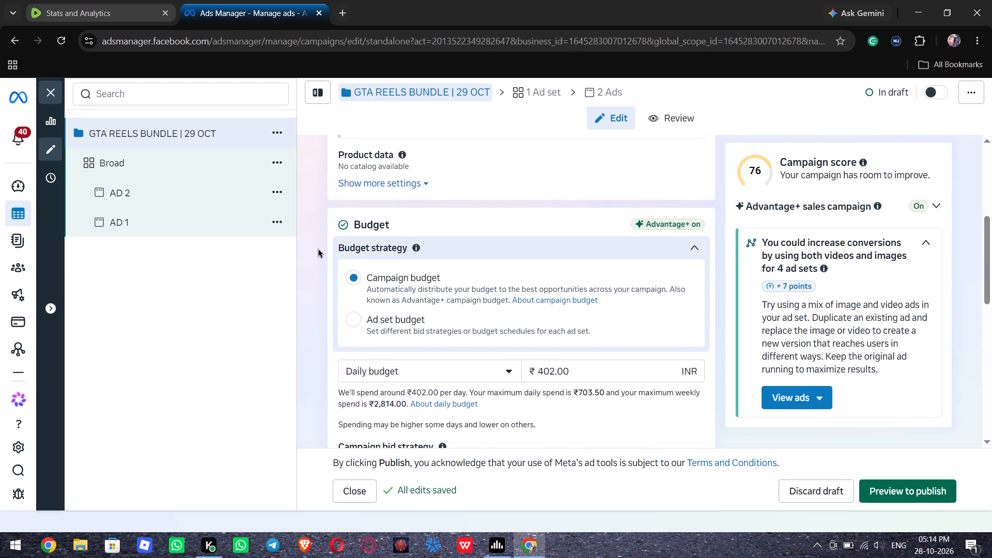
scroll(318, 249, "down", 5)
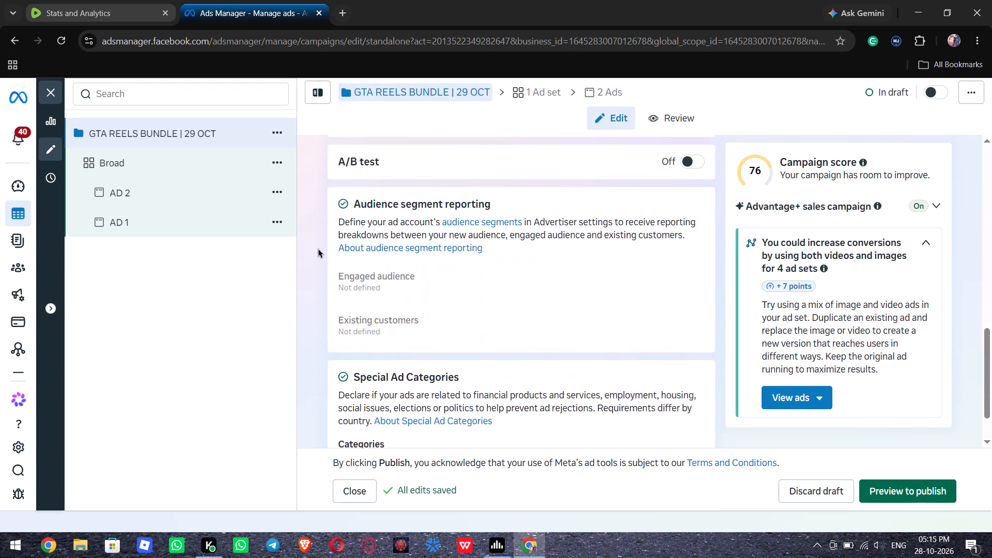
scroll(318, 249, "down", 4)
Schedule the Broad ad set to start on Oct 29, 2026 at 05:00 AM.
left_click(177, 168)
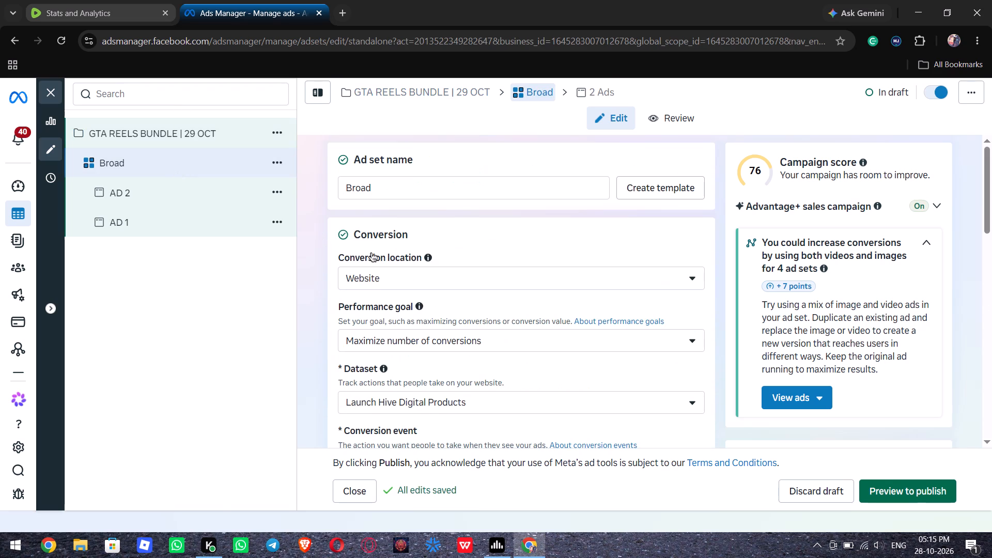
scroll(371, 253, "down", 2)
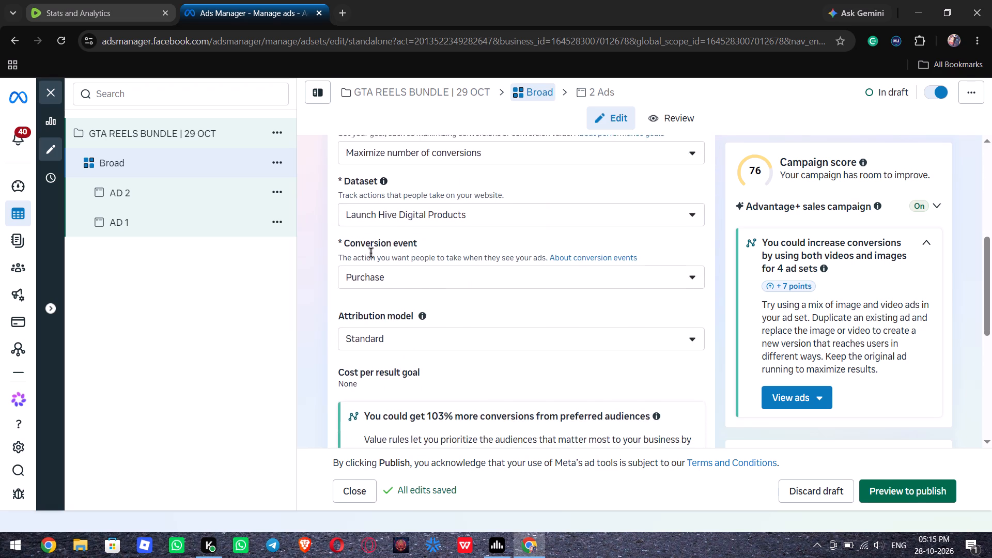
scroll(371, 253, "down", 3)
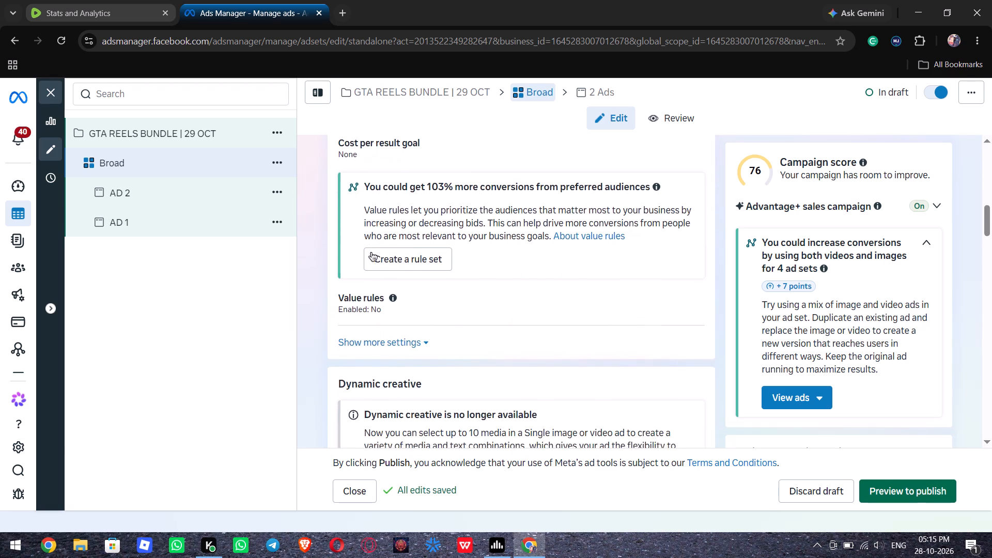
scroll(371, 253, "down", 2)
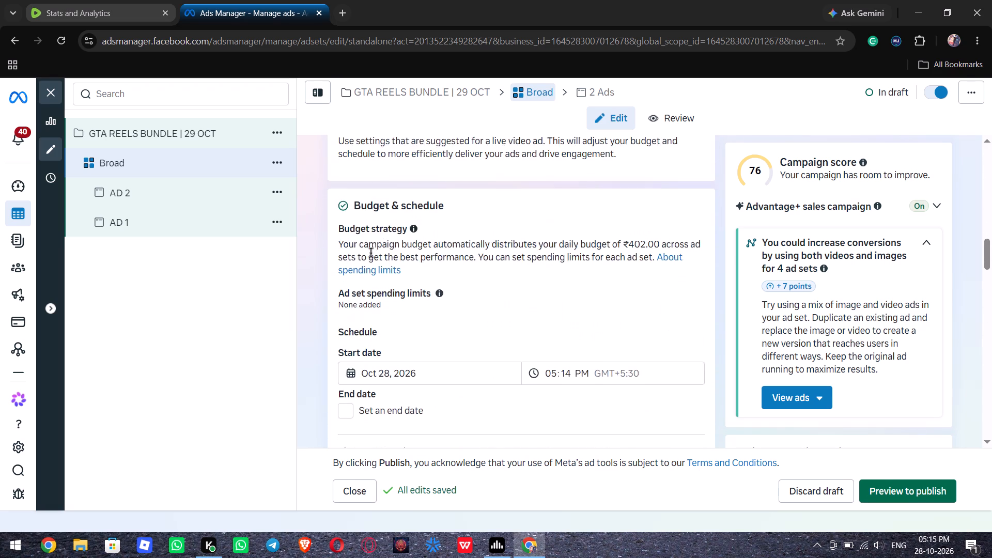
scroll(371, 253, "down", 1)
left_click(396, 213)
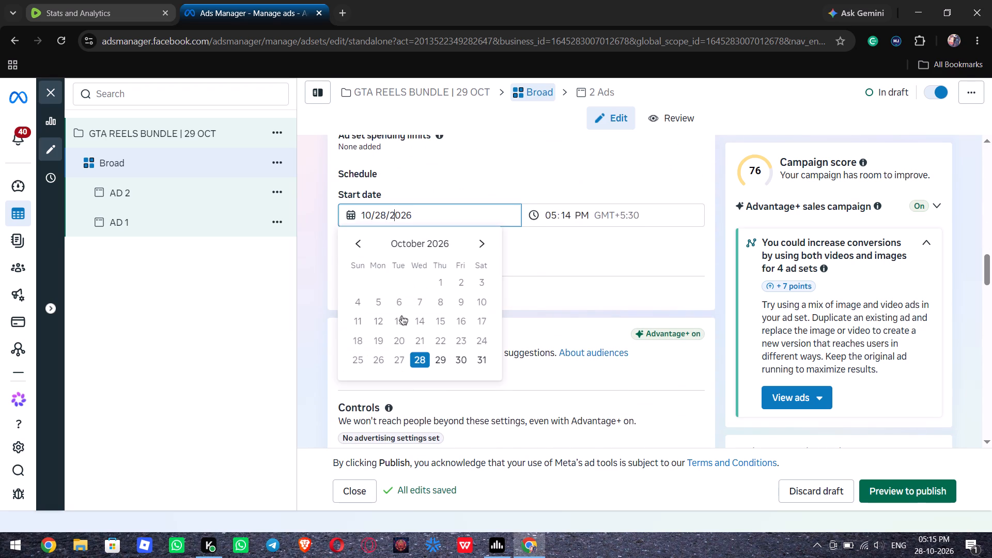
left_click(435, 358)
left_click(556, 210)
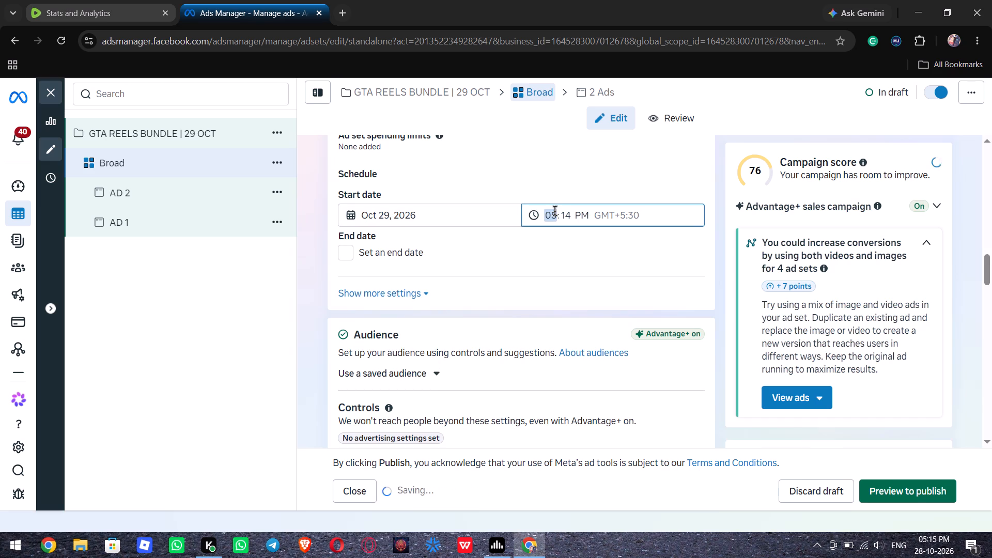
key("5")
key("Right")
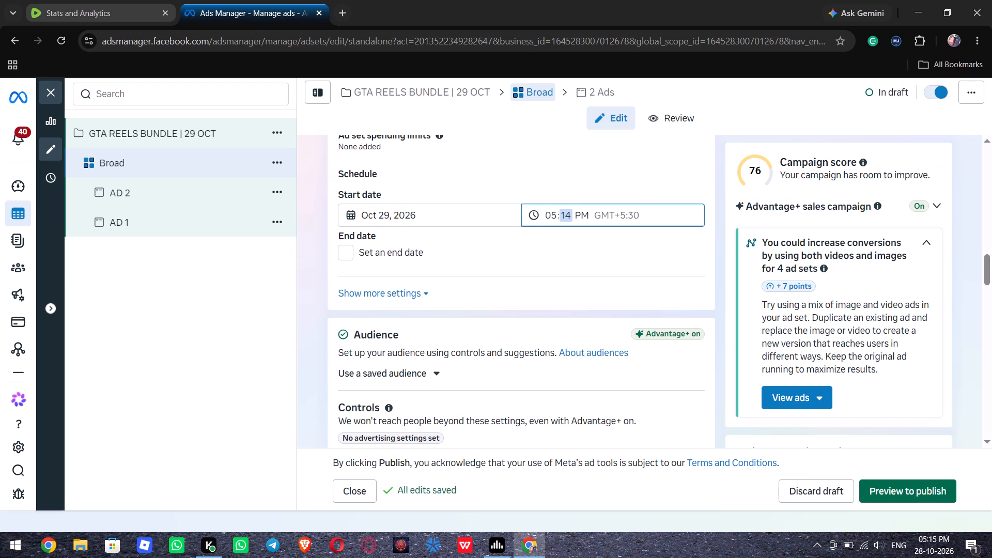
key("0")
key("Right")
key("a")
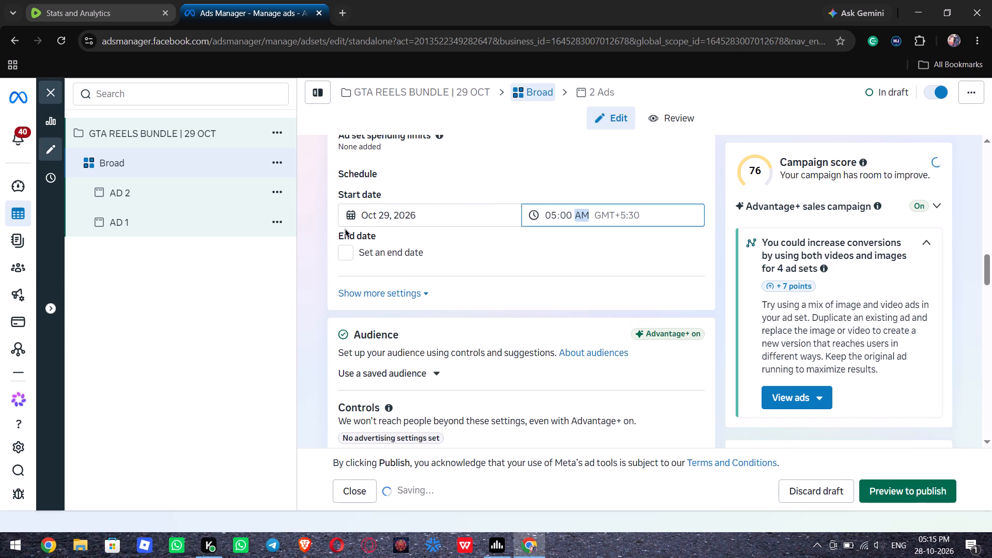
left_click(308, 265)
Replace the Broad ad set's individual state locations with the whole country of India.
scroll(308, 265, "down", 1)
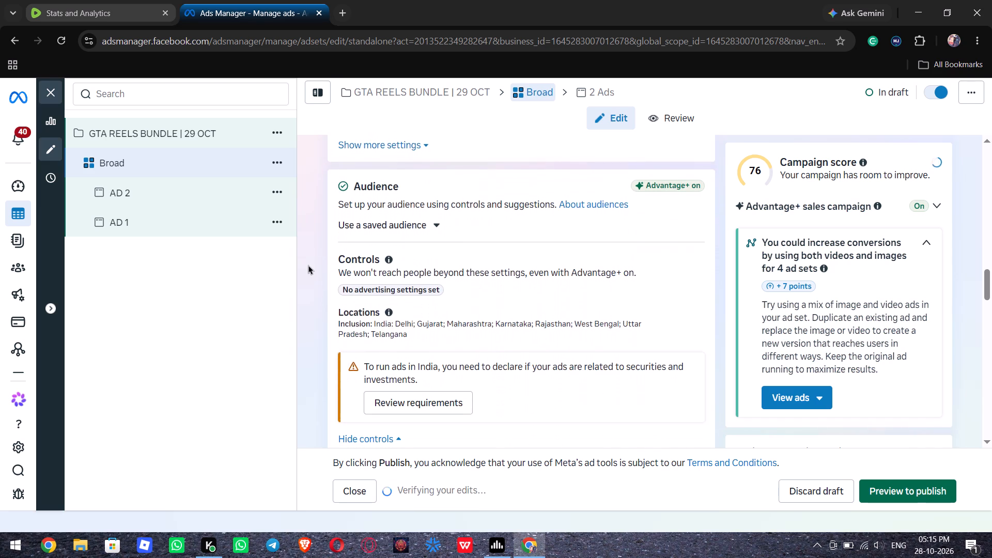
left_click(390, 324)
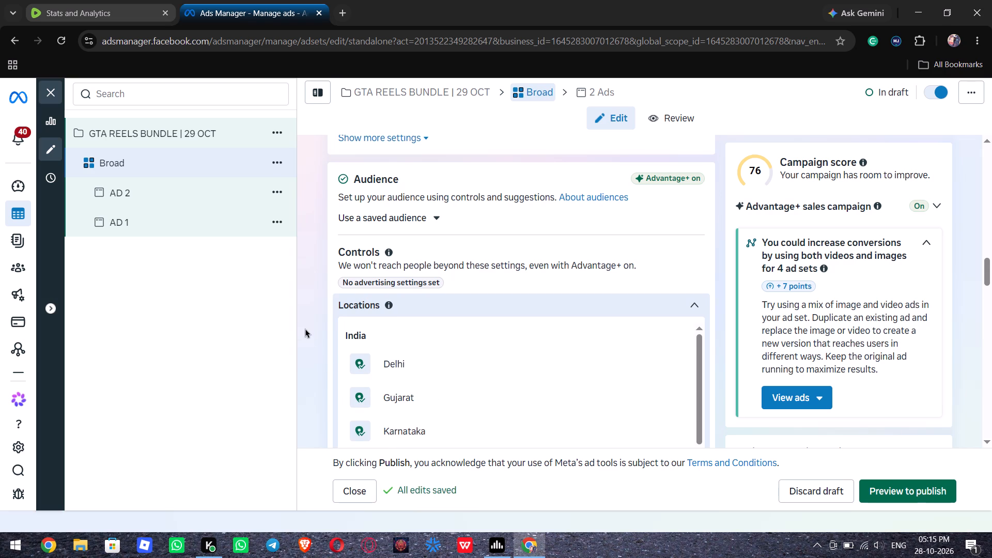
scroll(334, 327, "down", 1)
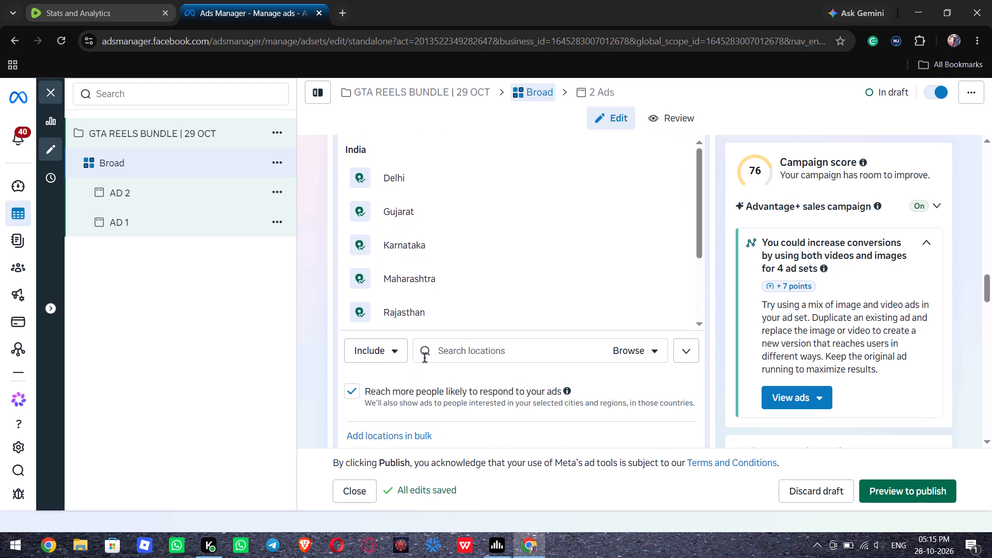
left_click(437, 355)
type("in")
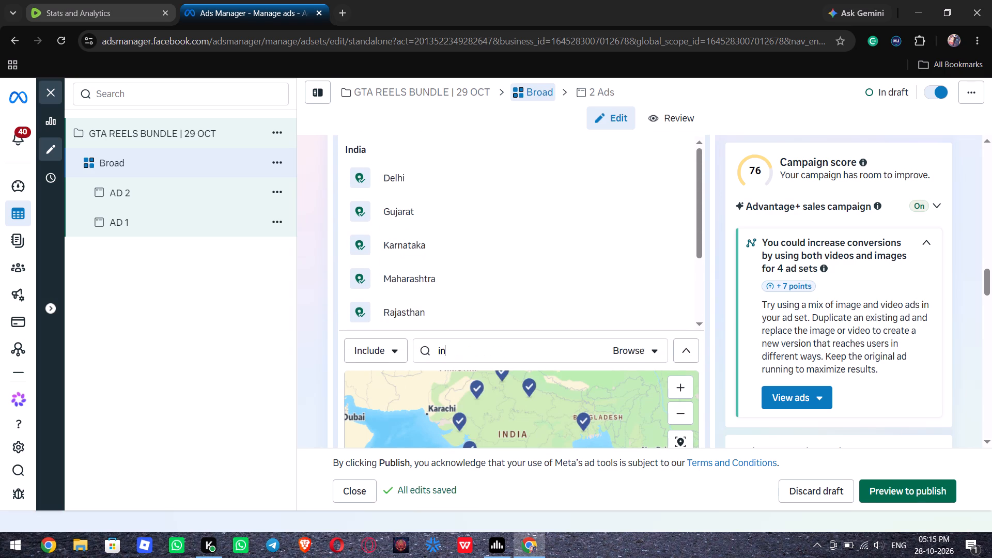
type("dia")
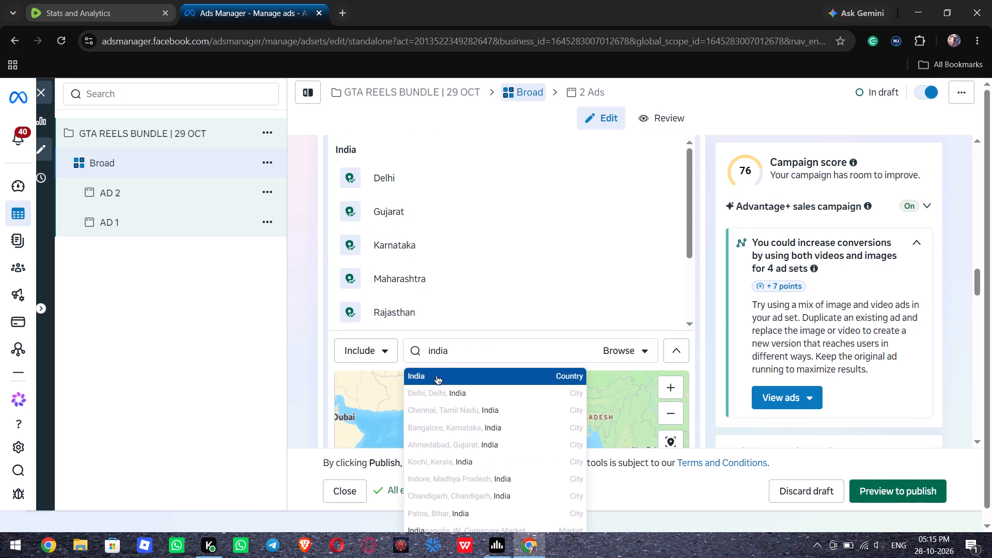
left_click(436, 378)
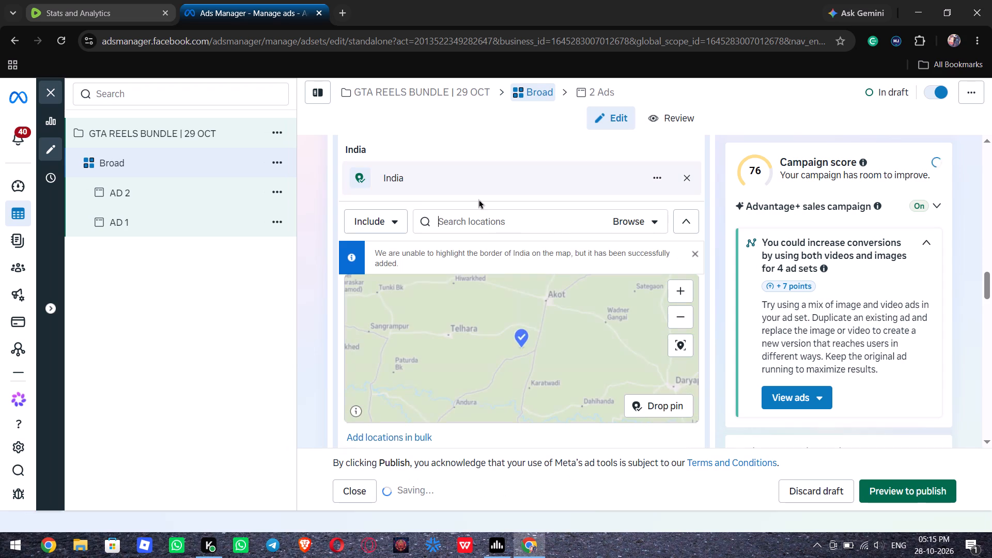
scroll(441, 226, "up", 1)
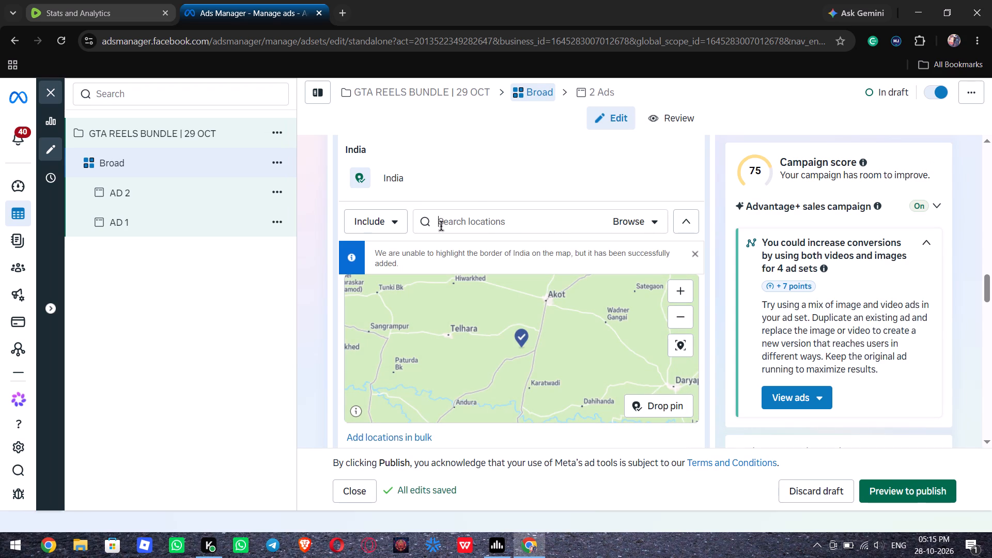
scroll(441, 226, "up", 1)
left_click(438, 226)
Set the suggested audience's maximum age to 65+ in the Broad ad set.
scroll(422, 279, "down", 1)
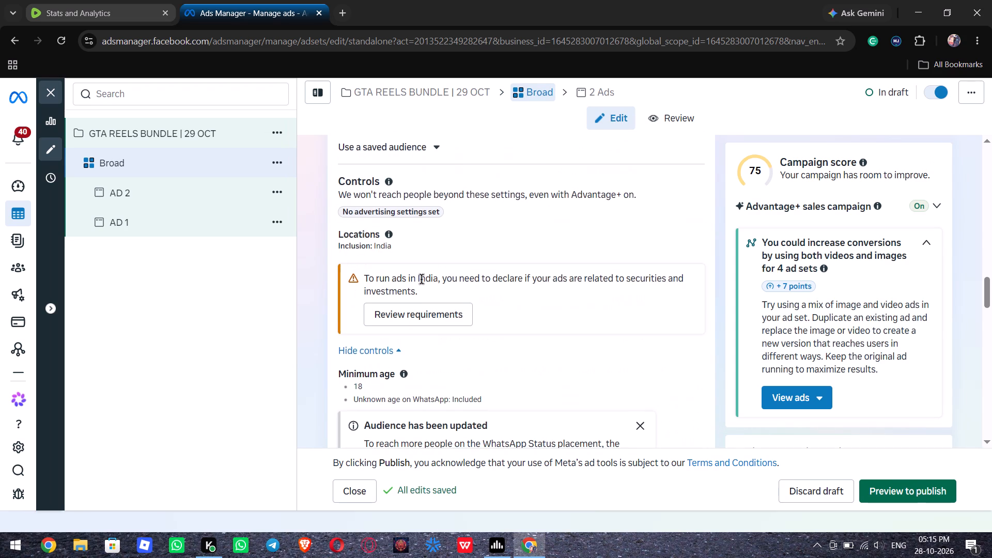
scroll(422, 279, "down", 2)
left_click(419, 283)
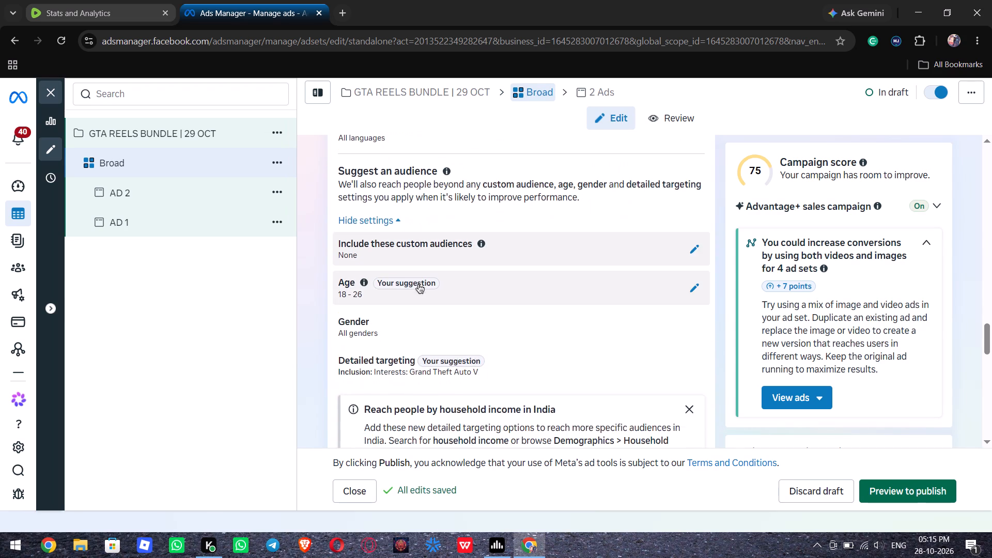
left_click(451, 316)
scroll(422, 409, "down", 11)
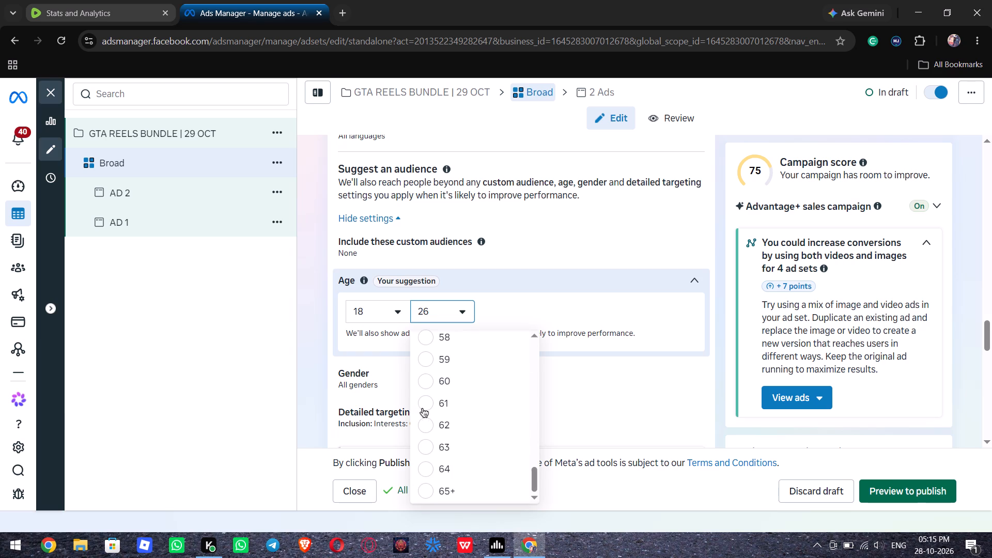
scroll(422, 409, "down", 3)
left_click(423, 496)
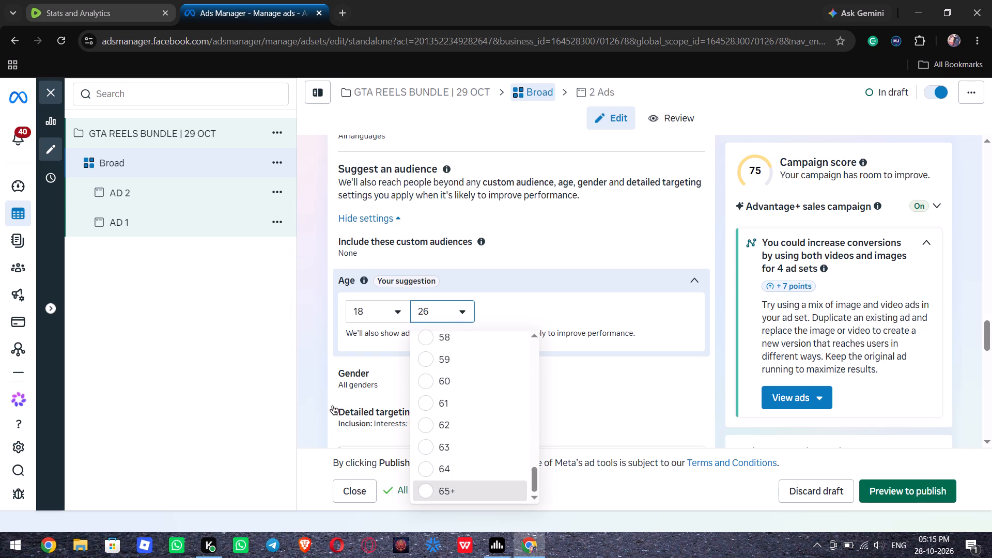
Remove the Grand Theft Auto V (video game) interest from the ad set's detailed targeting.
scroll(332, 406, "down", 1)
left_click(421, 333)
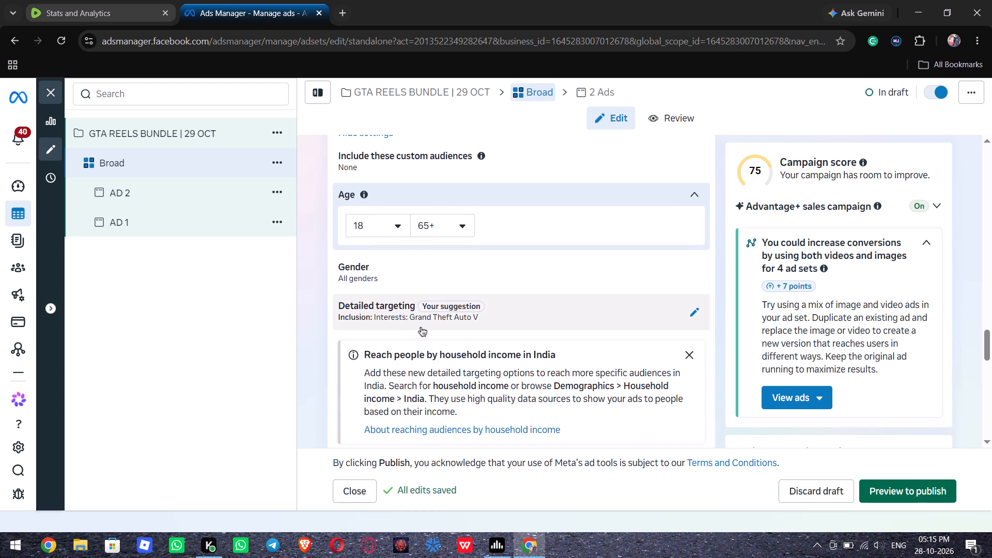
left_click(419, 325)
left_click(665, 343)
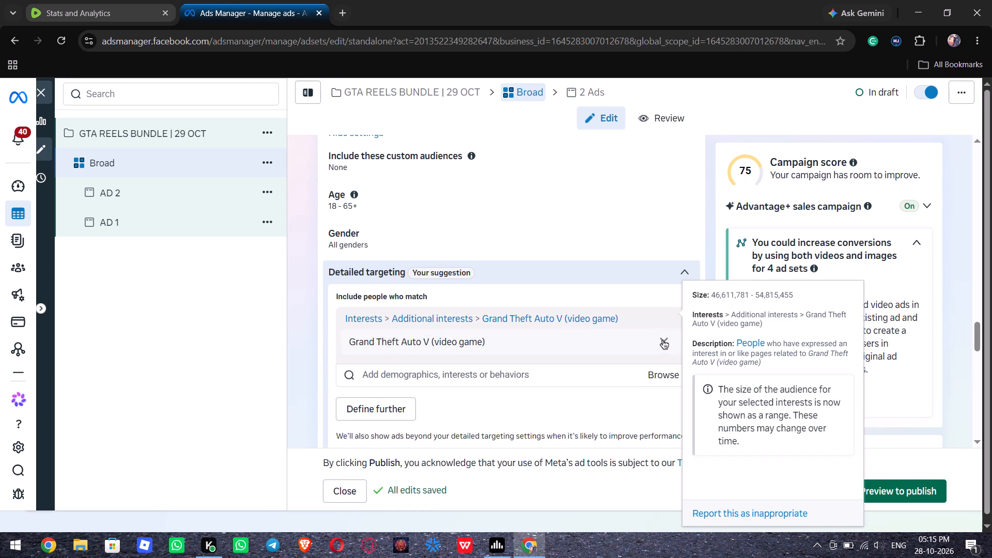
left_click(653, 258)
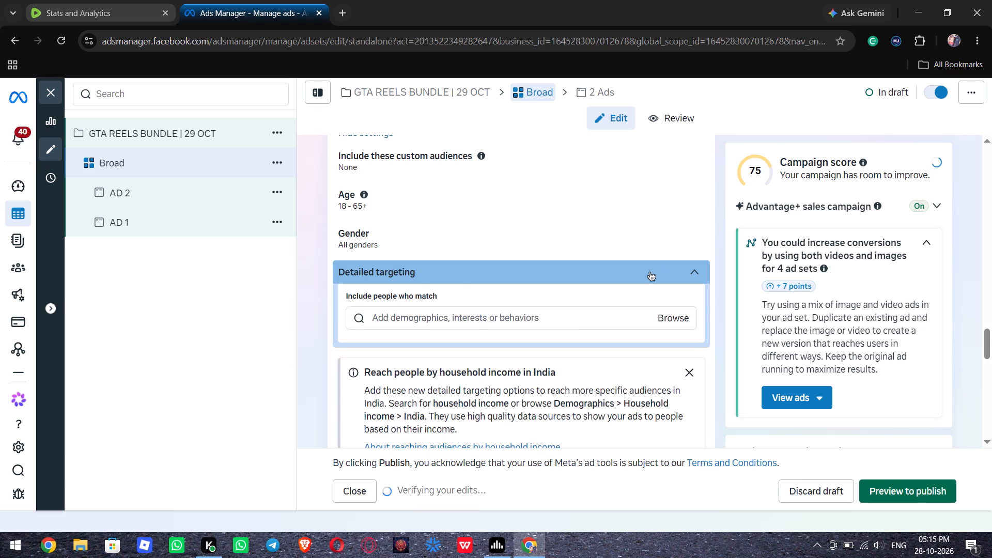
left_click(649, 272)
Review the Broad ad set's placement settings, expanding the device, platform and placement details.
scroll(558, 361, "down", 2)
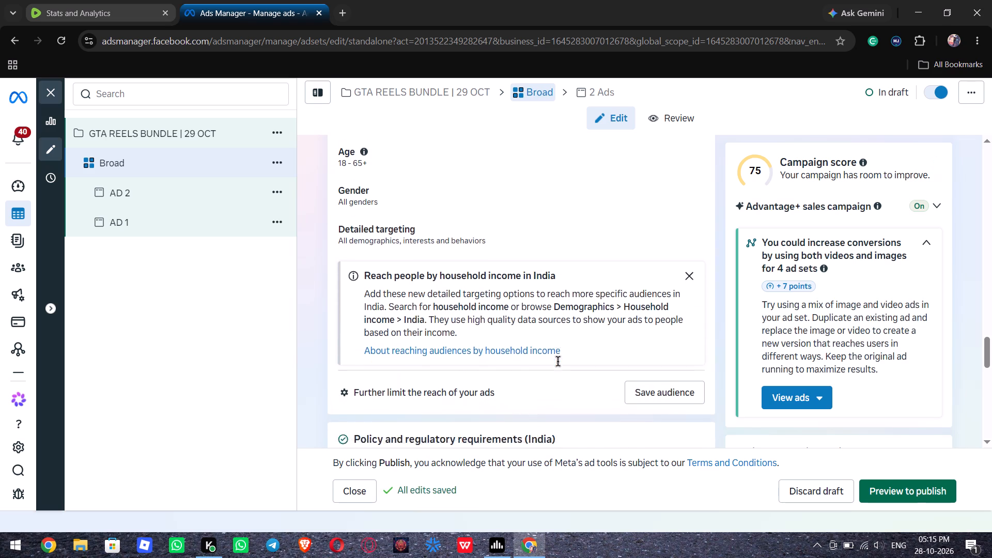
scroll(558, 361, "down", 5)
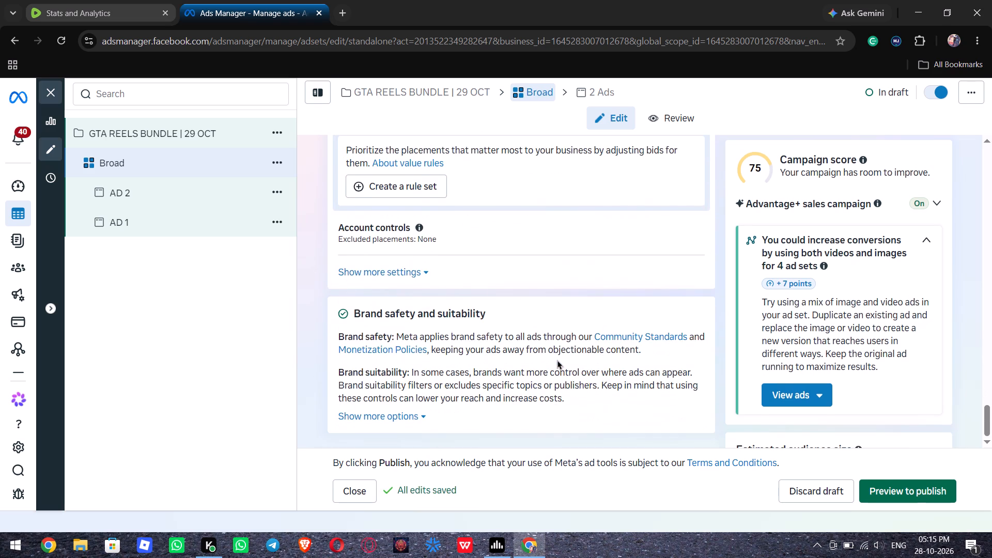
left_click(358, 272)
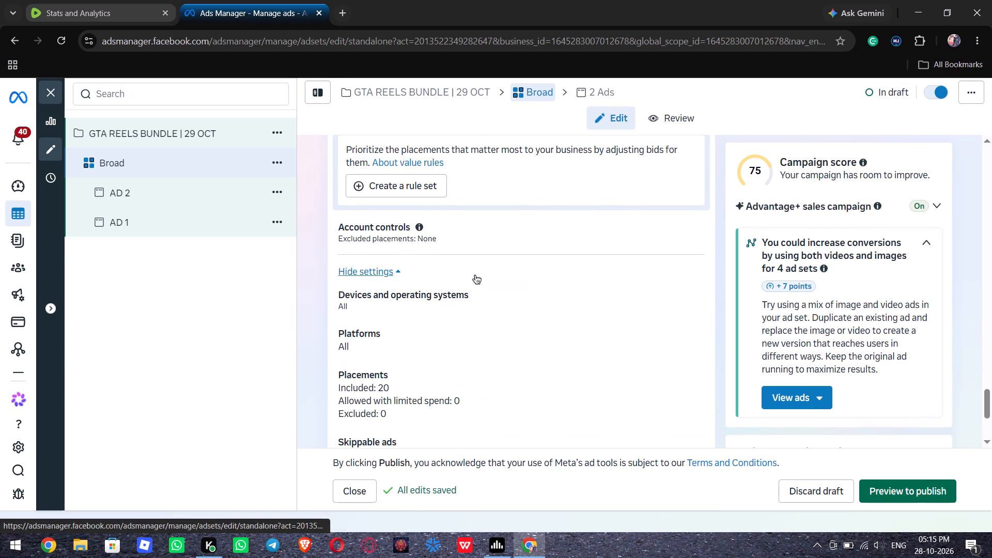
scroll(475, 275, "down", 2)
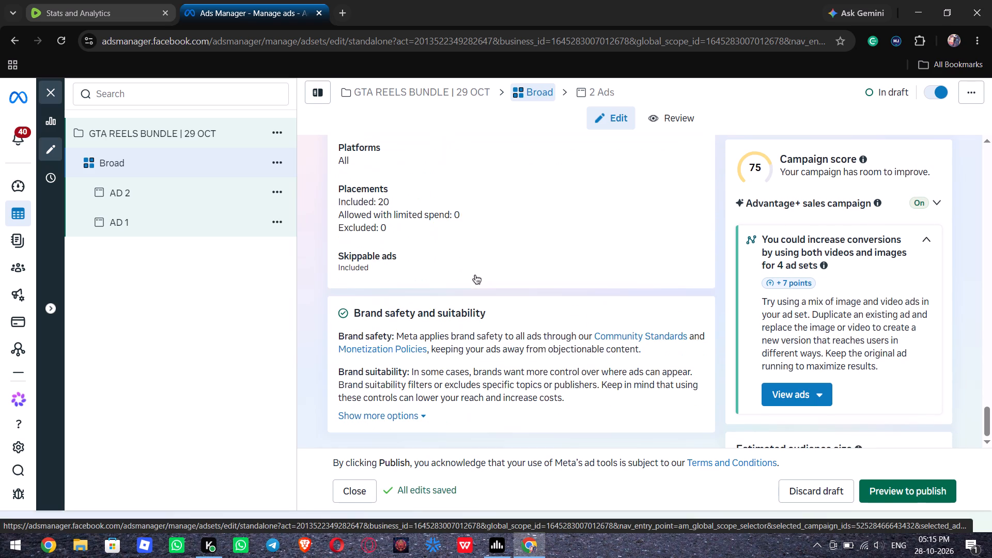
Open AD 1 of the Broad ad set and start adding another item to its uploaded media.
left_click(160, 225)
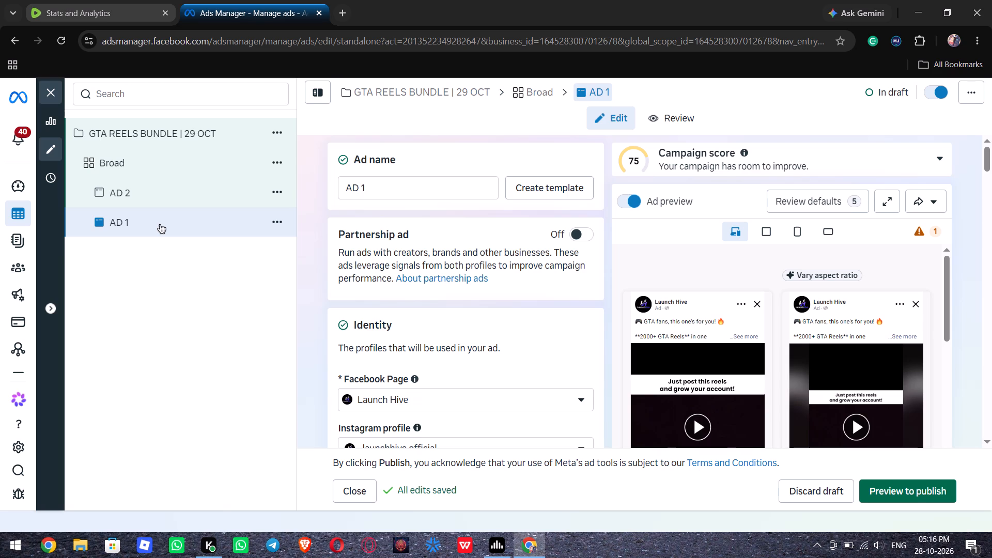
left_click(527, 313)
scroll(527, 311, "down", 1)
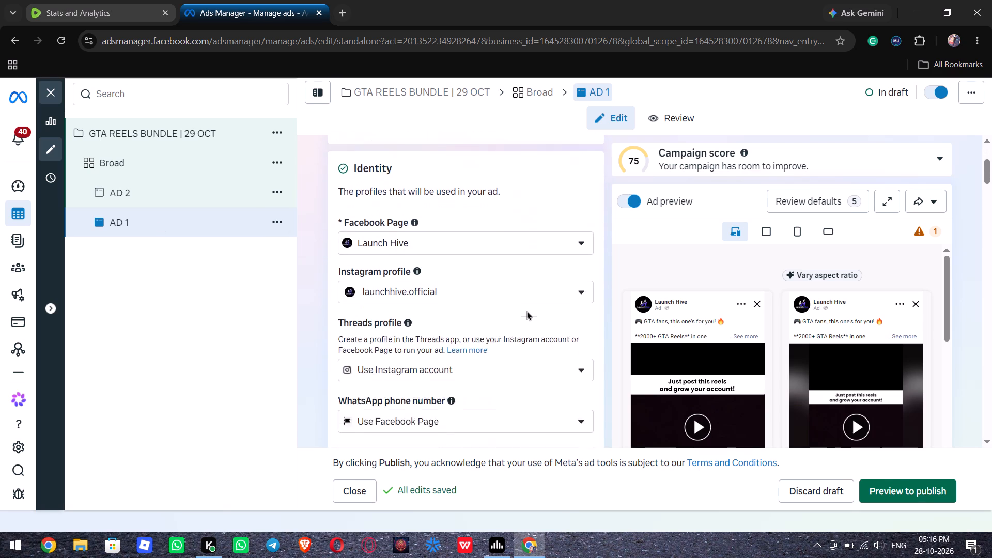
scroll(527, 311, "down", 4)
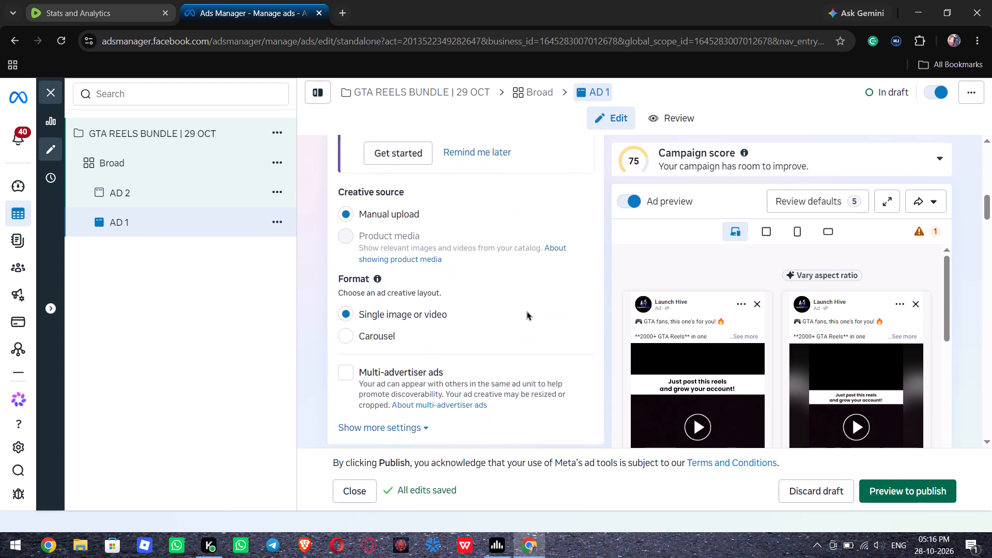
scroll(527, 311, "down", 2)
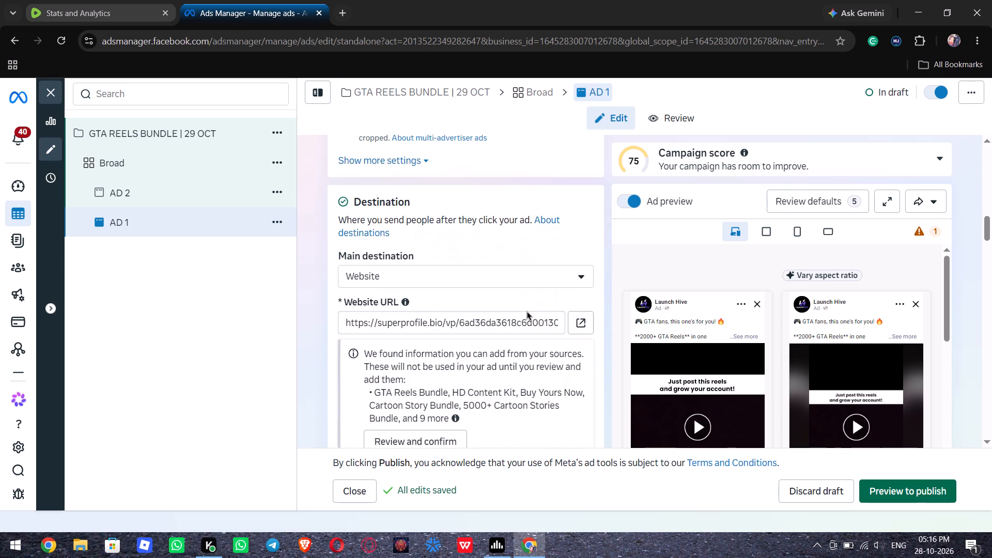
scroll(527, 311, "down", 3)
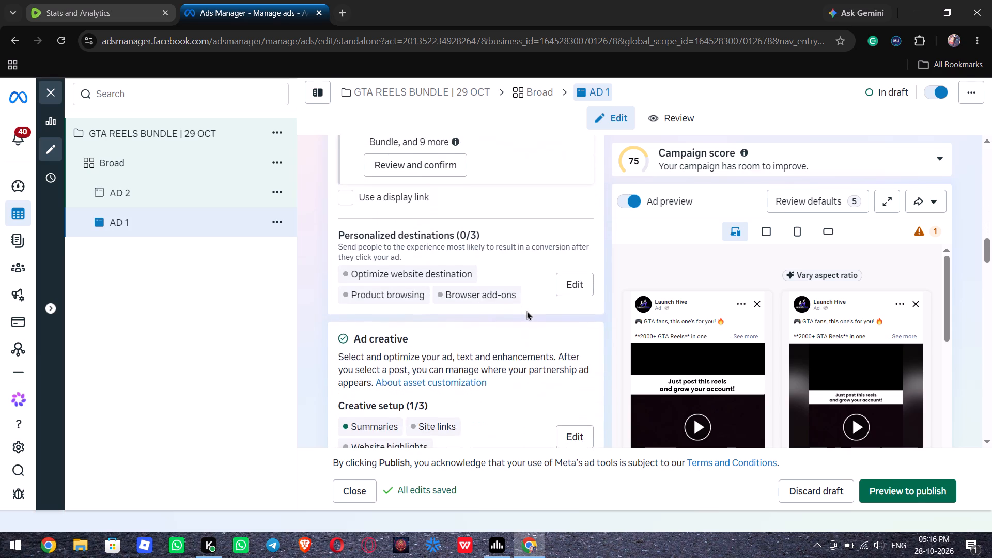
scroll(527, 311, "down", 2)
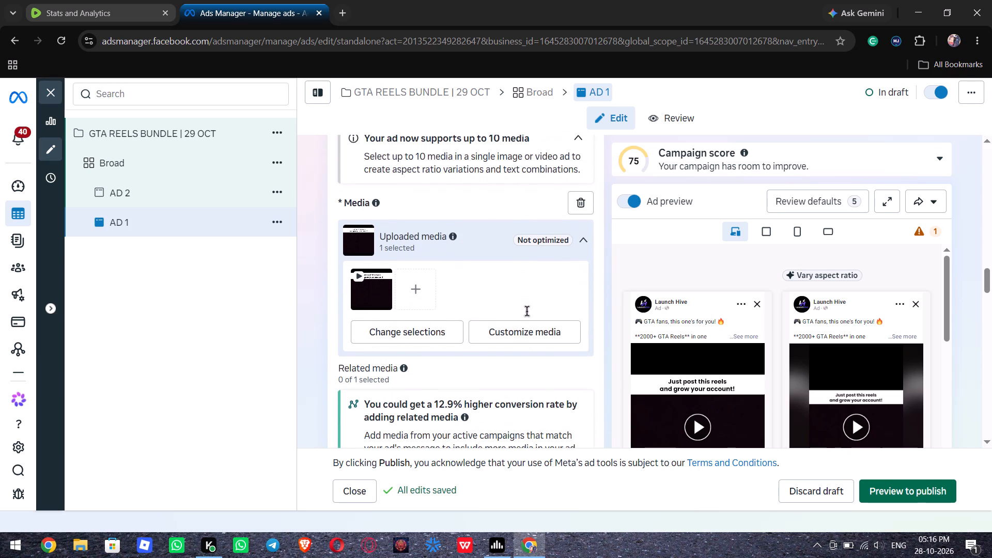
left_click(418, 257)
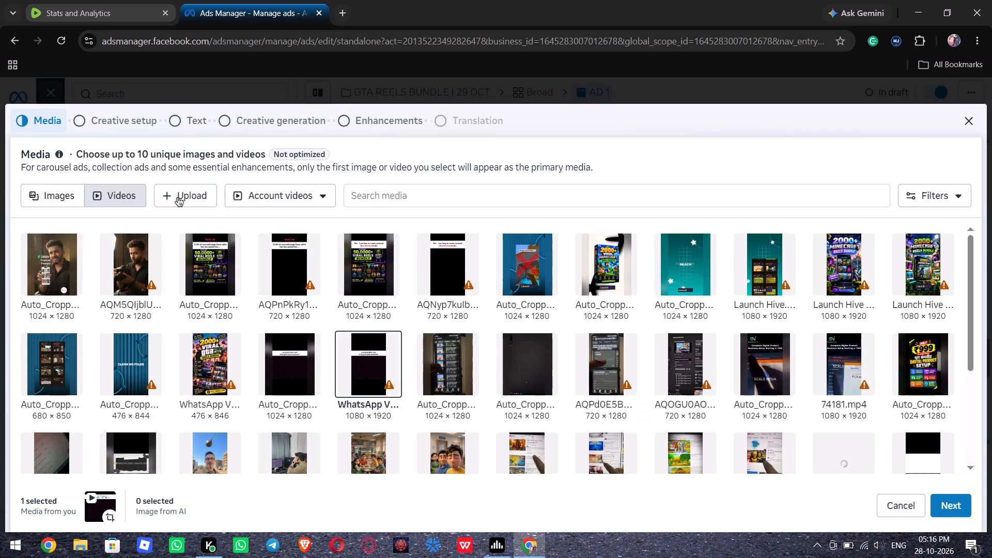
Look through the CREATIVES folder in Downloads for a video to upload to AD 1, and close the file selection without choosing one.
left_click(185, 200)
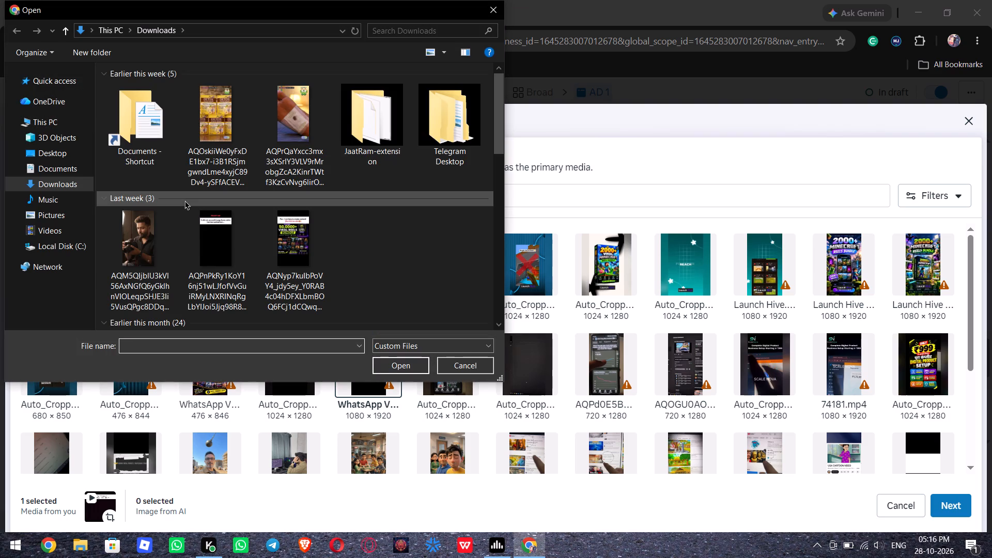
left_click(78, 181)
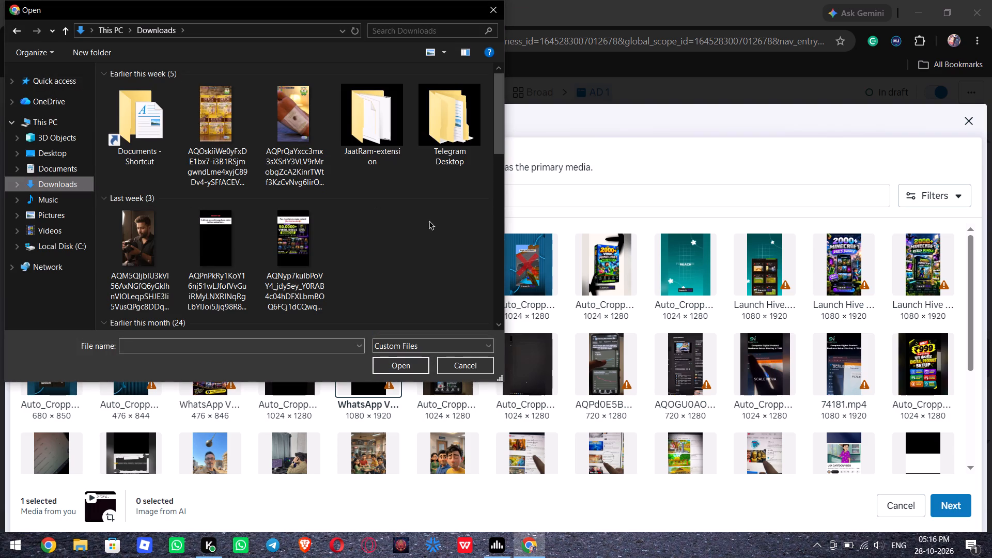
left_click_drag(498, 116, 497, 114)
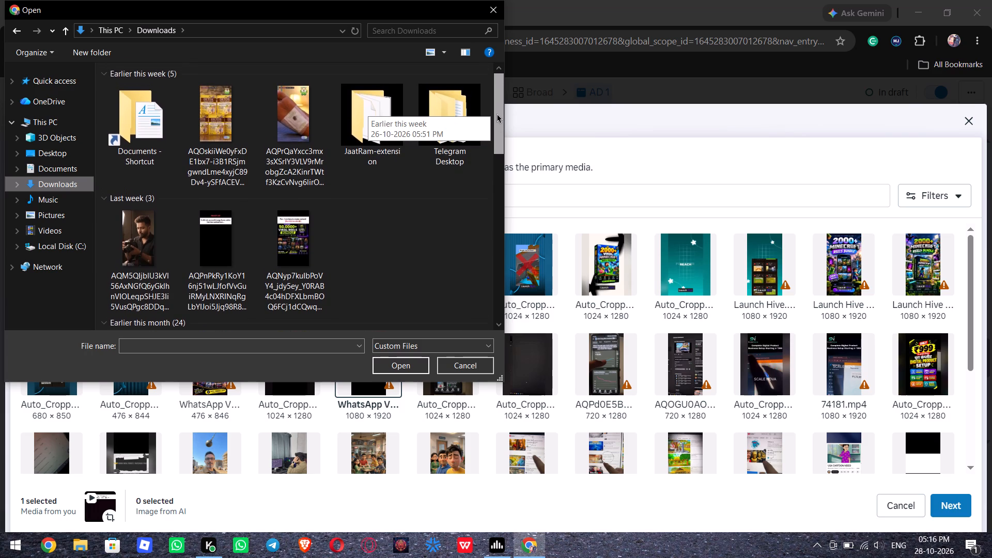
left_click_drag(497, 114, 501, 161)
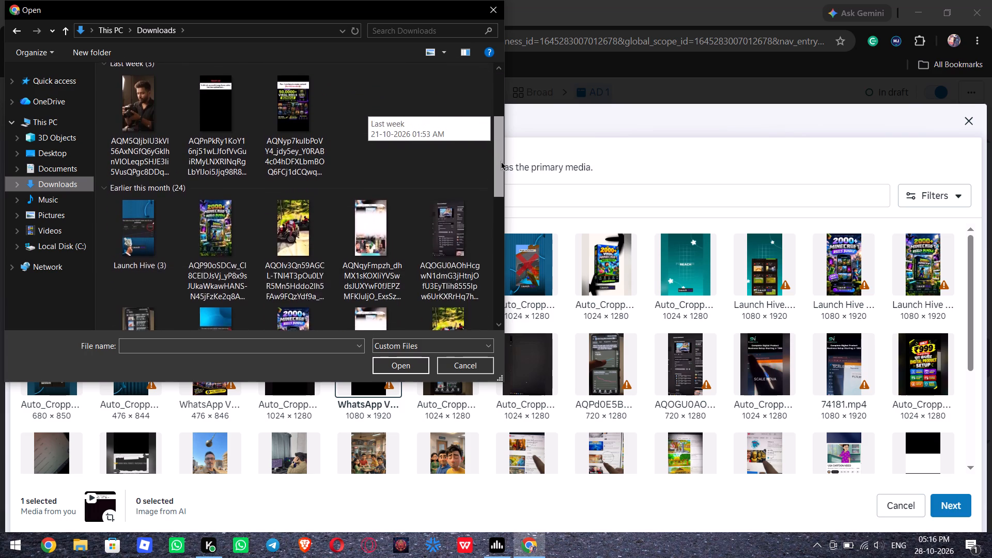
left_click_drag(501, 161, 514, 254)
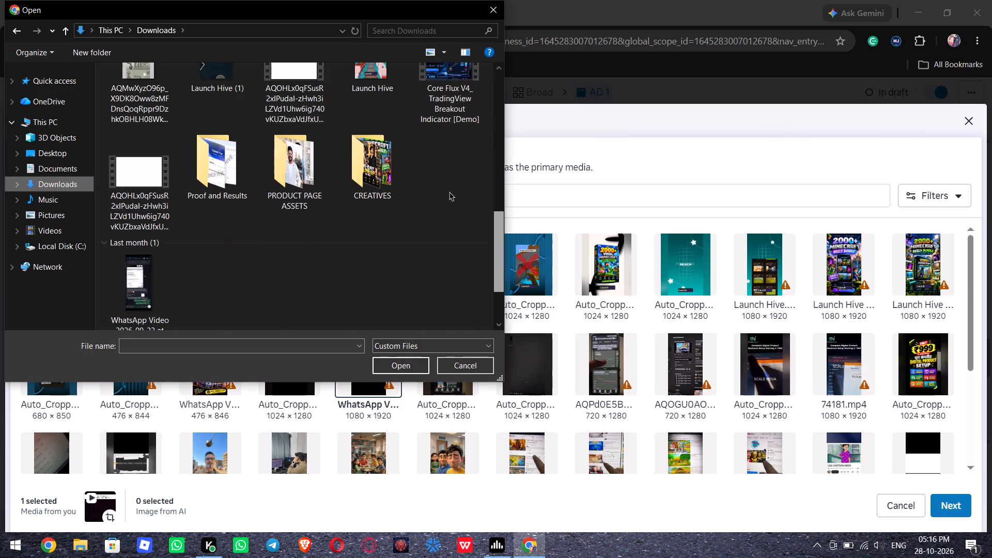
left_click(387, 169)
left_click(388, 168)
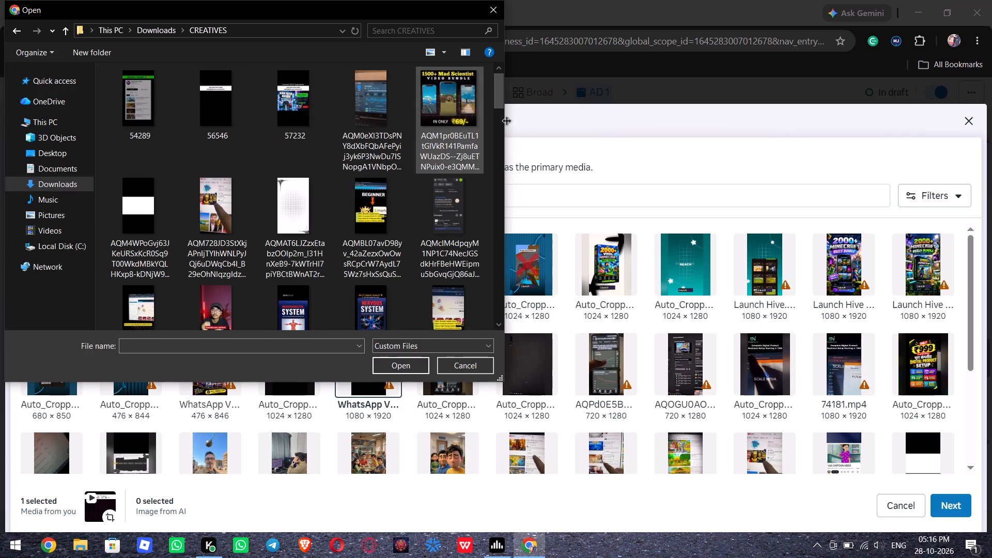
left_click_drag(499, 99, 500, 118)
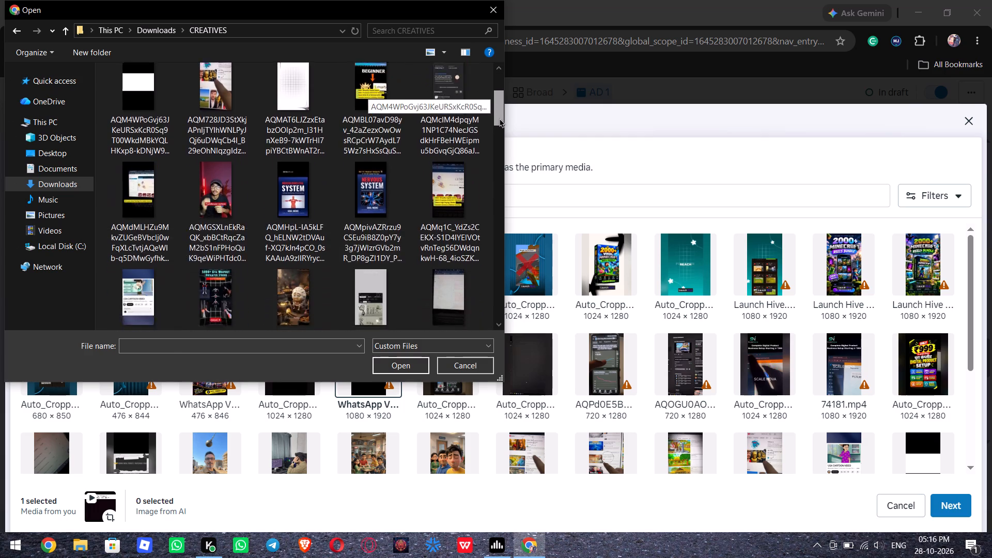
left_click_drag(500, 118, 506, 161)
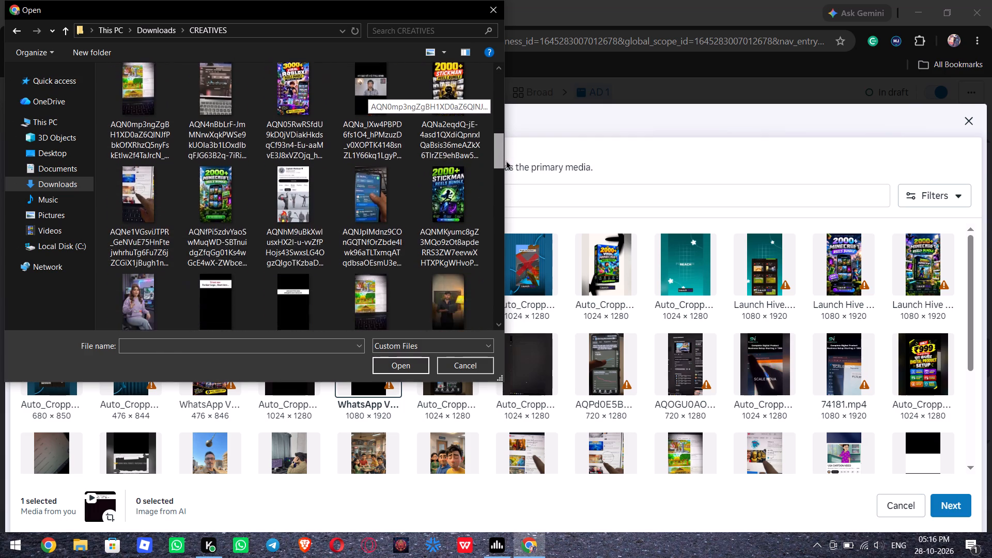
left_click_drag(506, 161, 509, 203)
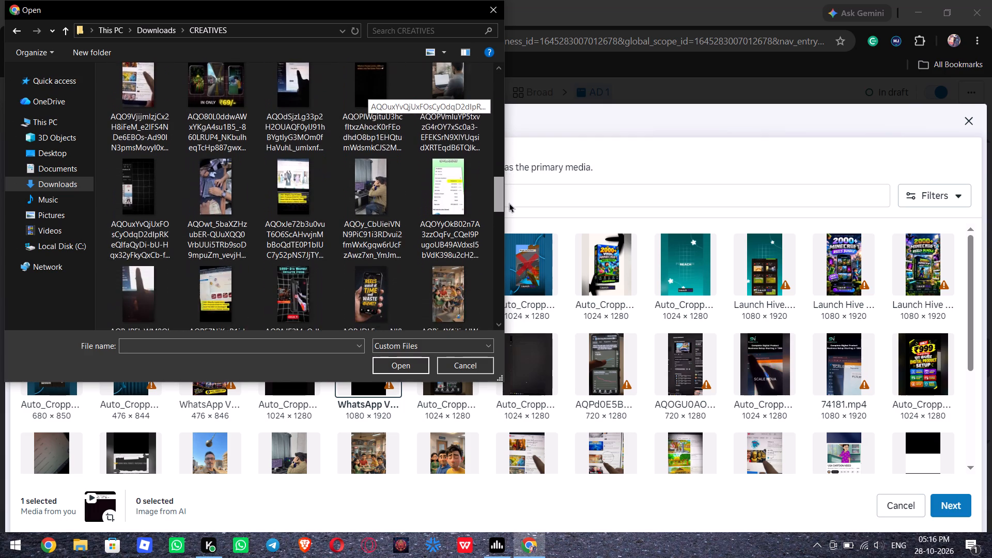
left_click_drag(509, 203, 509, 243)
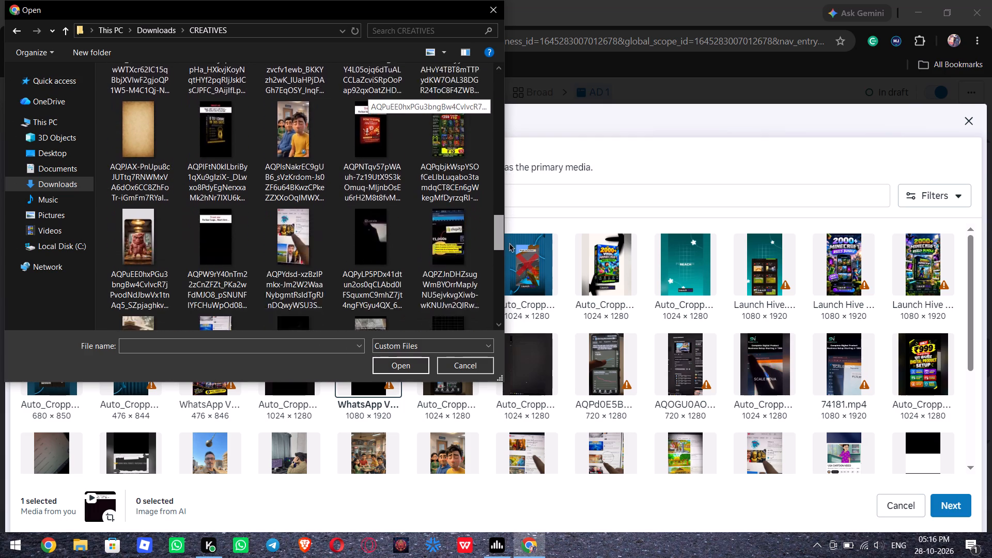
left_click_drag(509, 243, 497, 288)
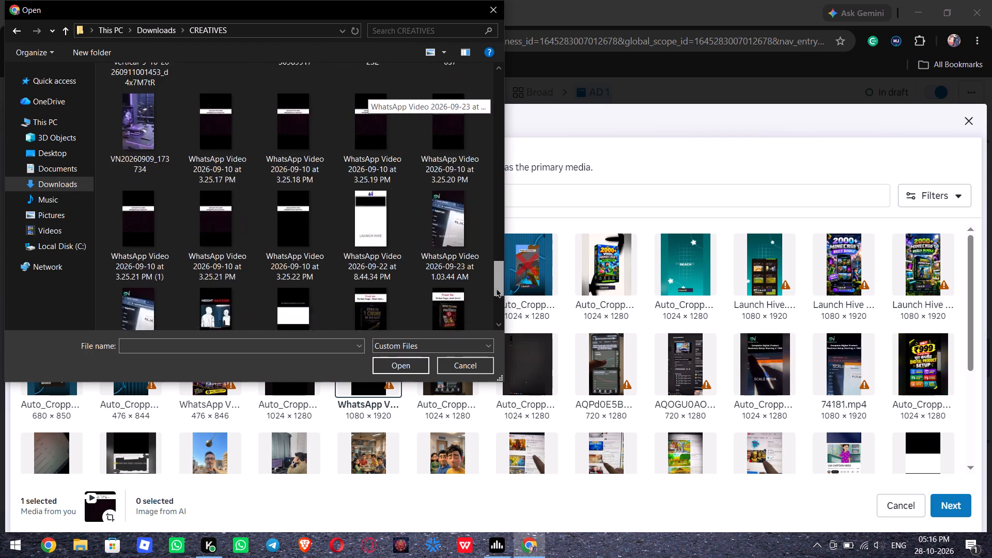
left_click_drag(497, 288, 496, 311)
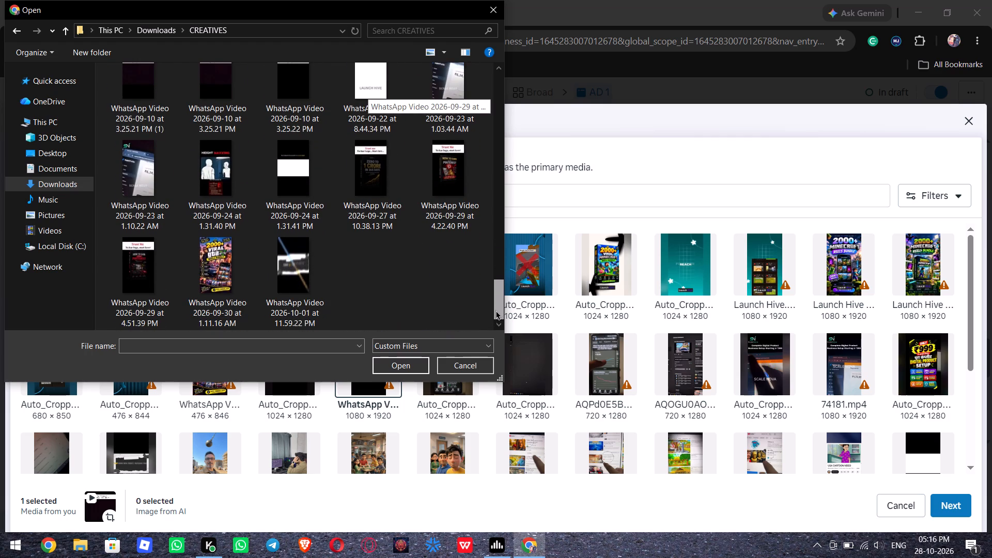
left_click_drag(496, 311, 495, 286)
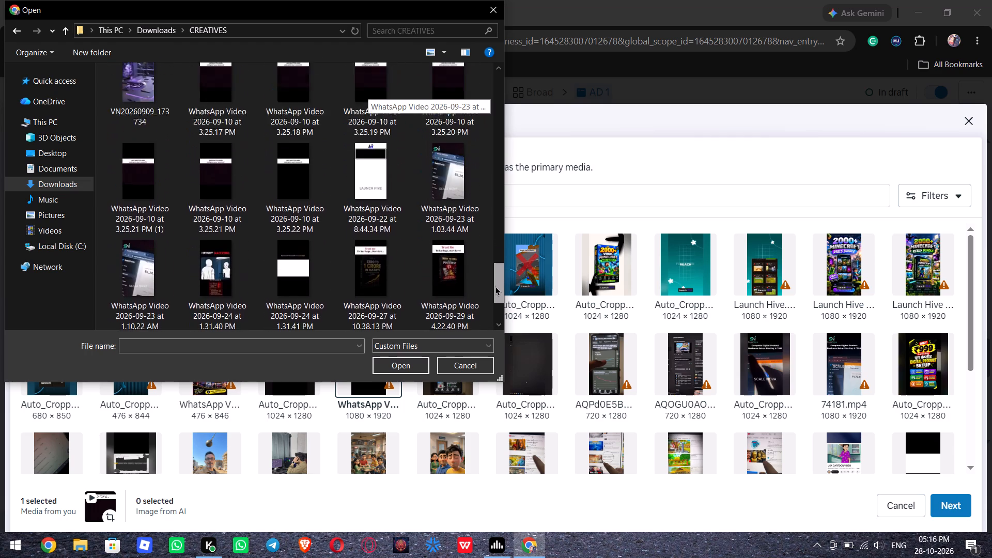
left_click_drag(495, 286, 500, 237)
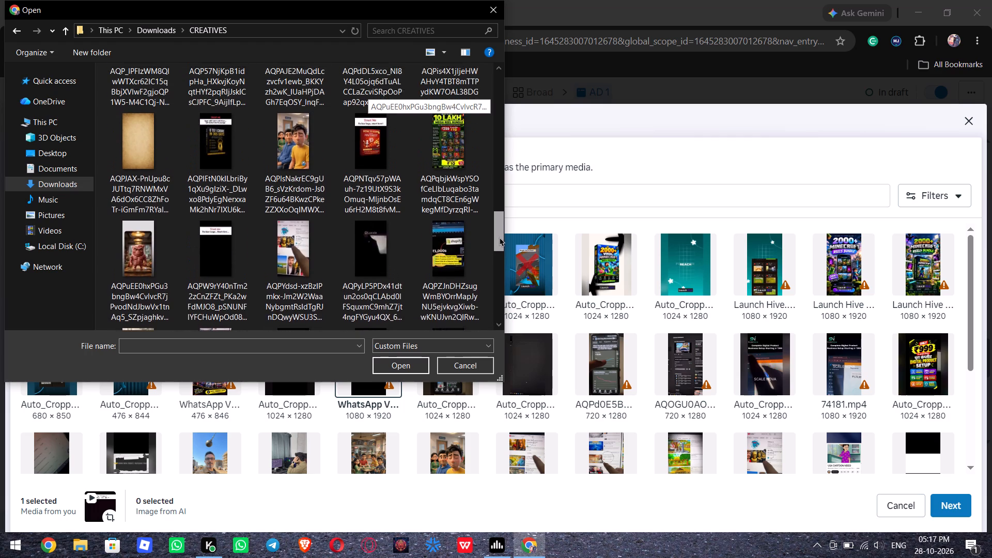
left_click_drag(500, 237, 501, 215)
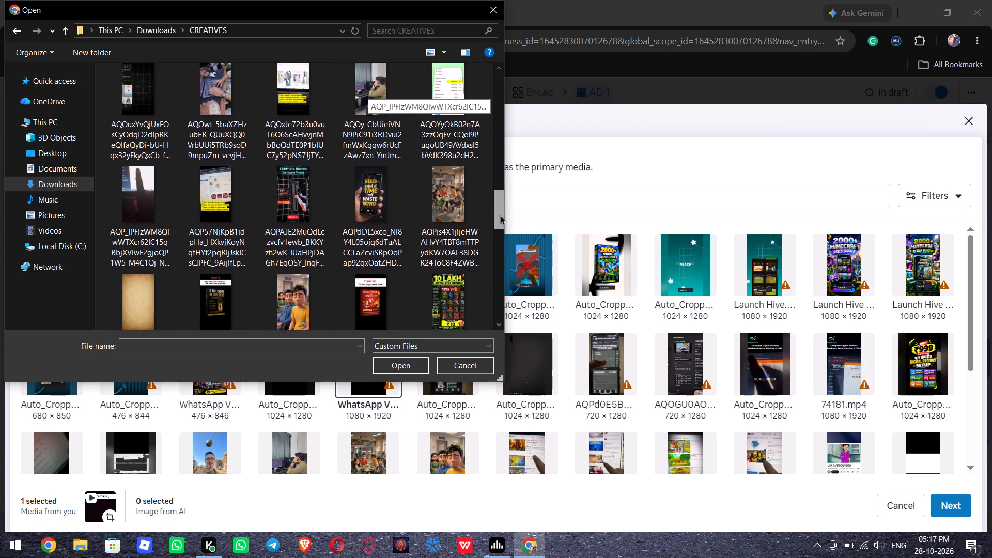
left_click_drag(501, 215, 499, 173)
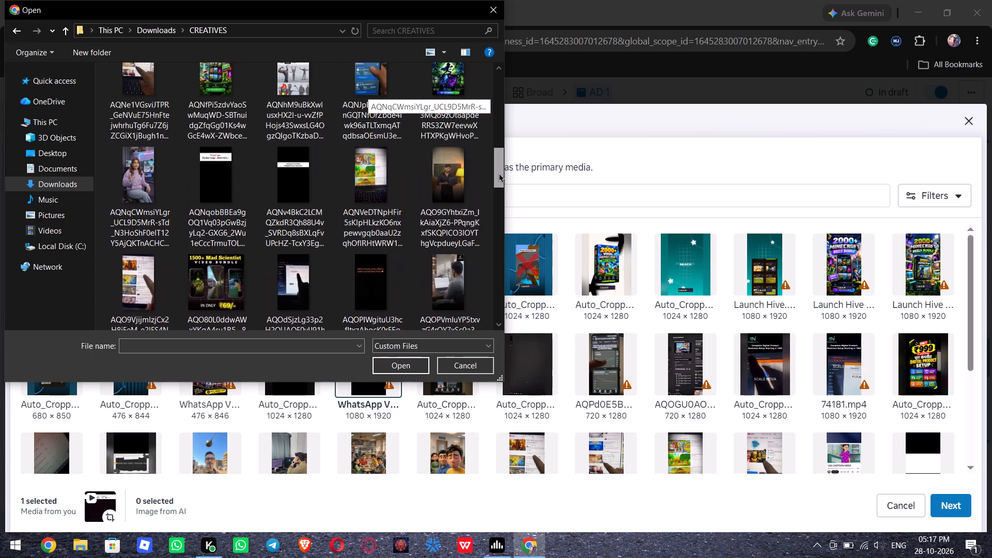
left_click_drag(499, 173, 501, 88)
left_click(493, 9)
left_click(69, 194)
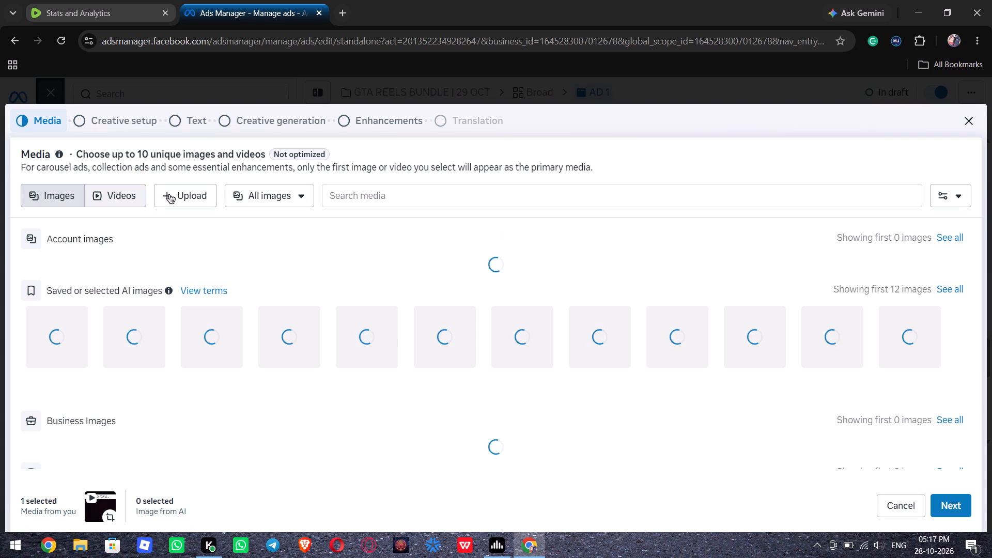
left_click(169, 195)
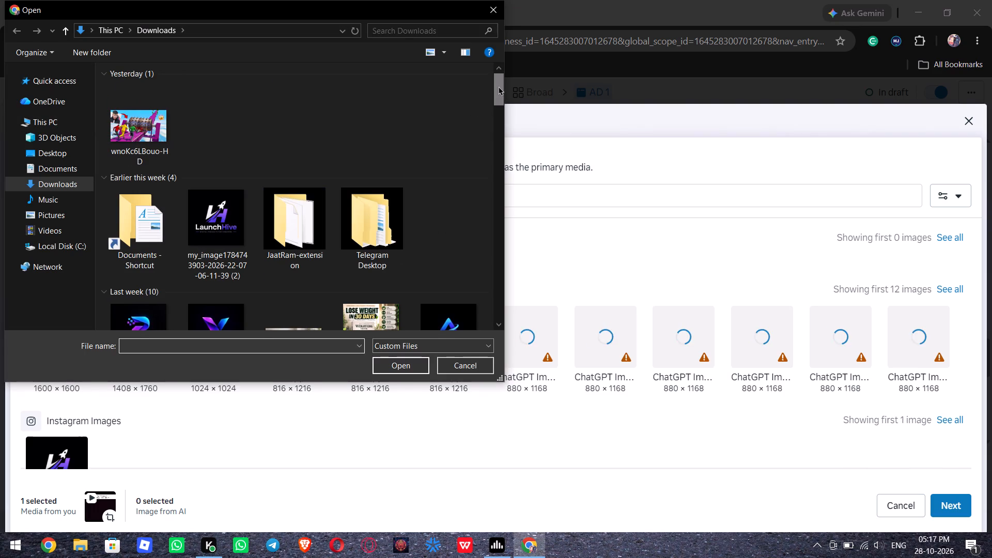
left_click_drag(500, 86, 500, 121)
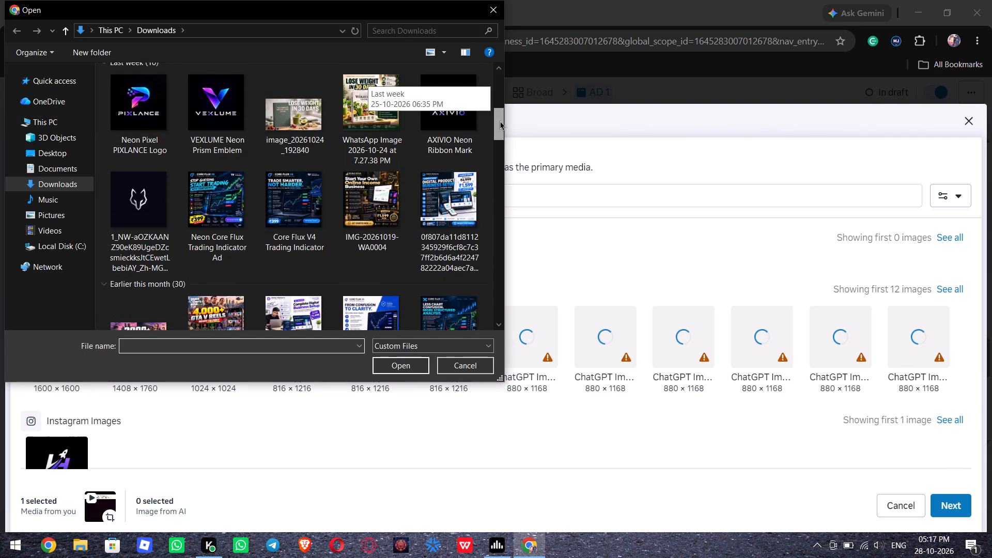
left_click_drag(500, 121, 503, 197)
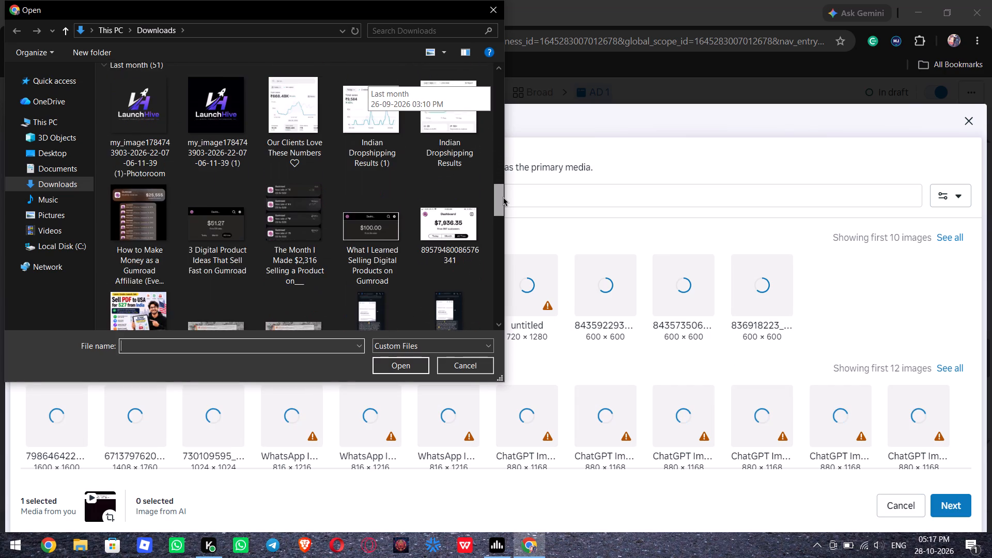
left_click_drag(503, 197, 501, 180)
double_click(446, 174)
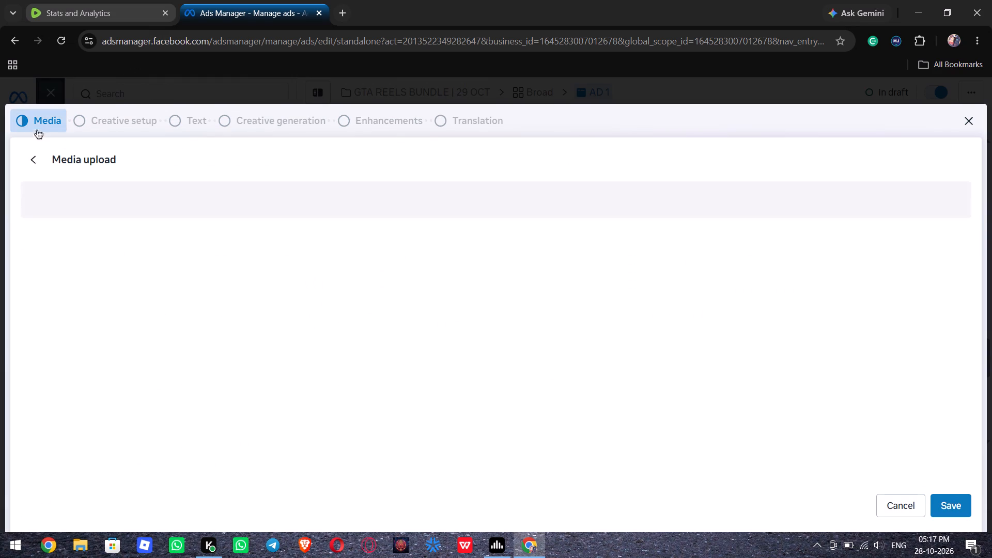
left_click(40, 160)
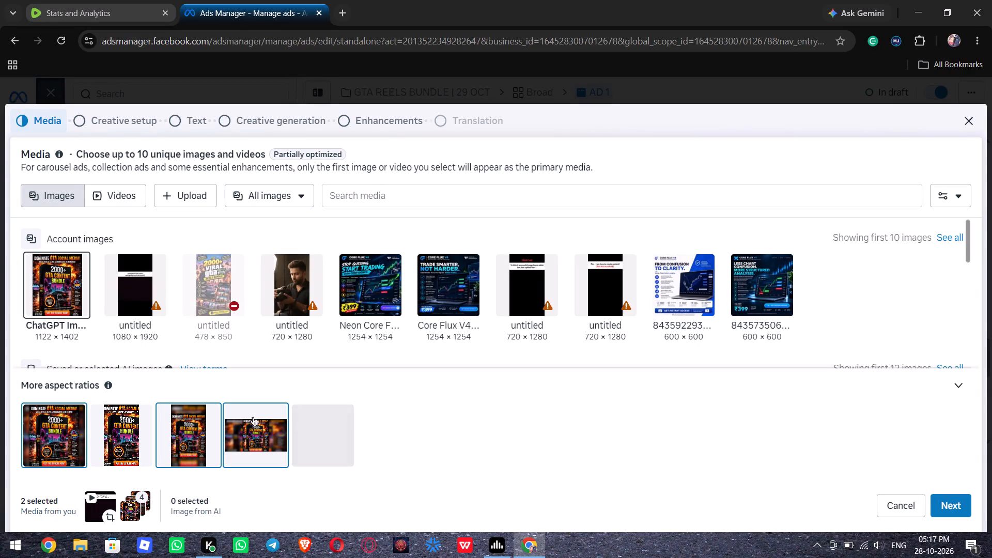
Deselect the extra aspect-ratio versions of the uploaded GTA bundle image in AD 1's media selection.
left_click(196, 439)
left_click(244, 434)
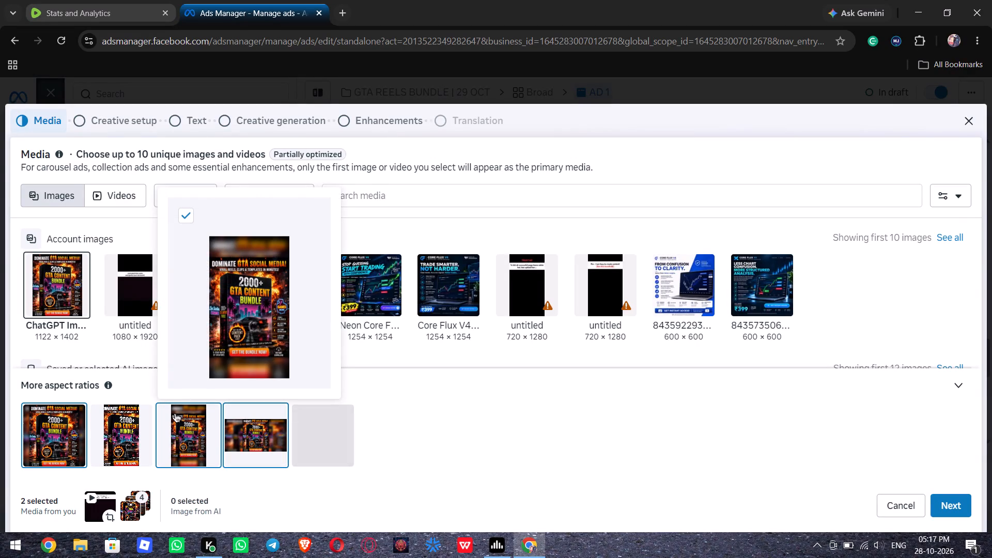
left_click(67, 421)
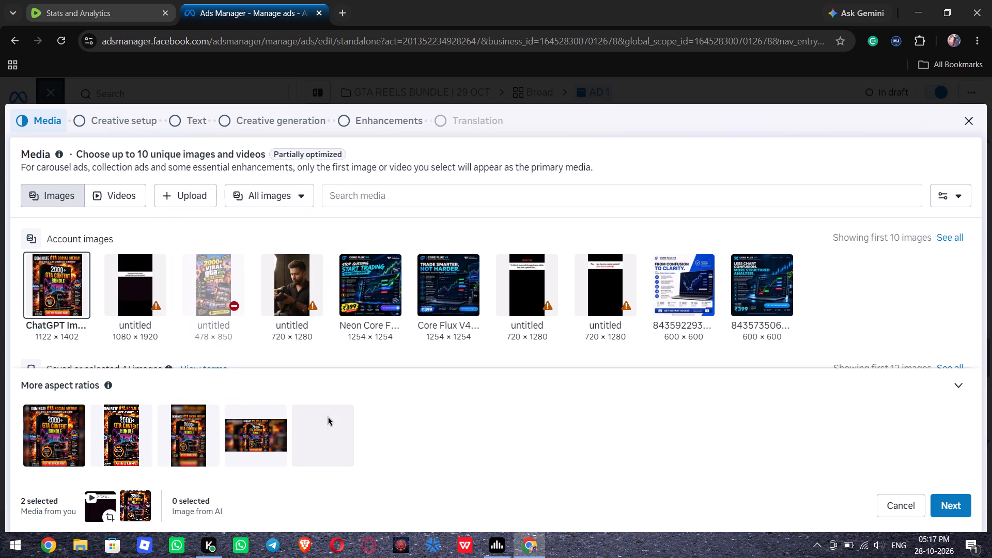
left_click(416, 400)
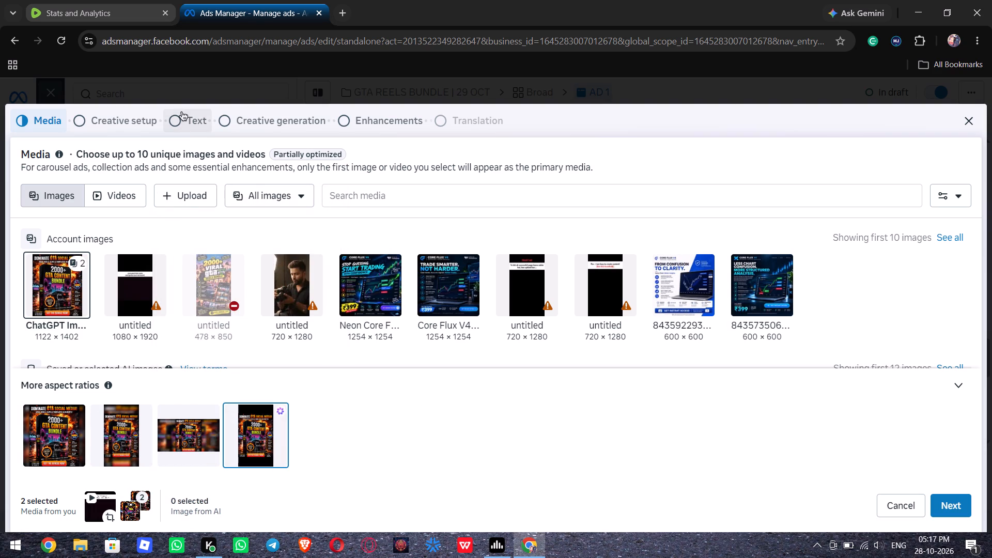
left_click(254, 444)
Go through AD 1's text and Advantage+ creative enhancements and finish the media setup.
left_click(193, 121)
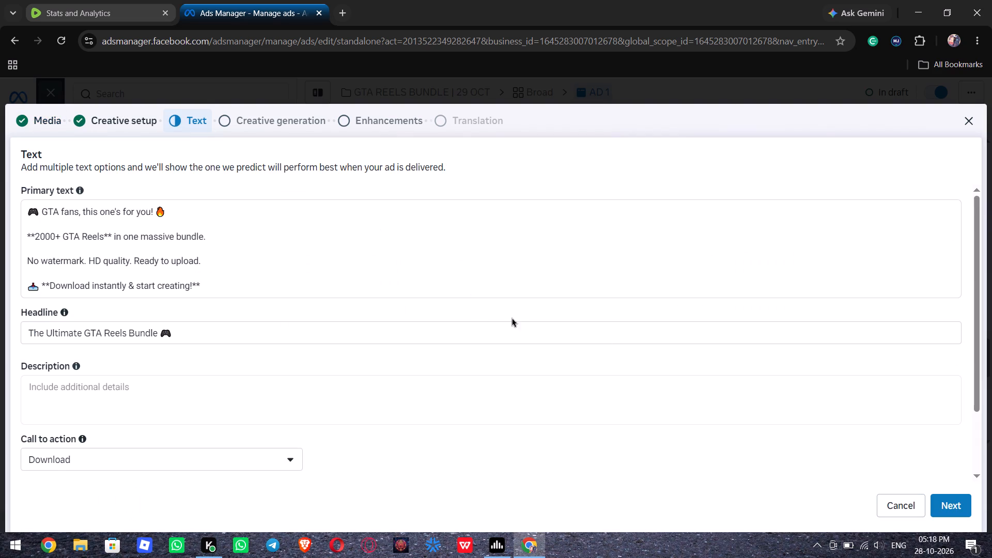
left_click(361, 106)
left_click(367, 122)
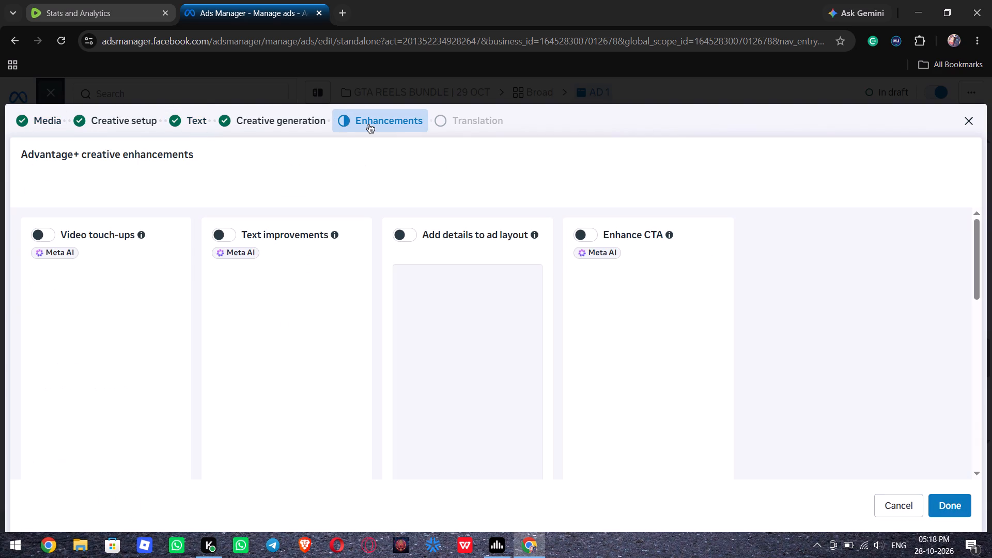
scroll(355, 214, "down", 4)
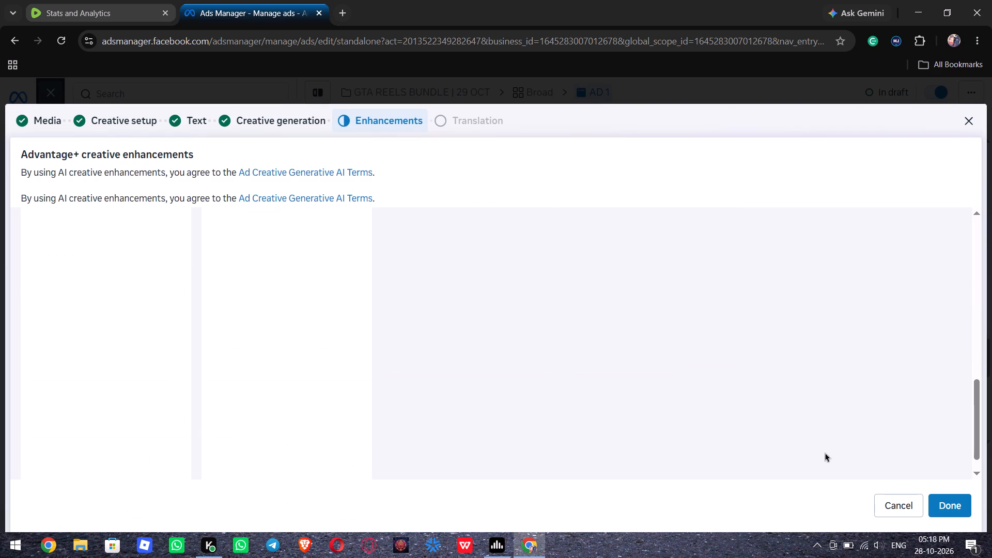
left_click(947, 505)
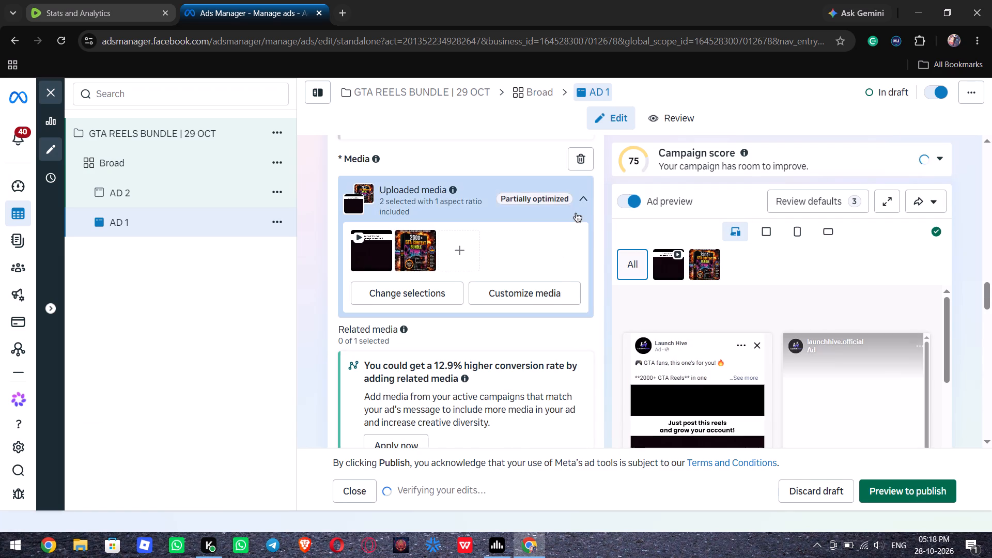
Check AD 1's main destination and website URL.
left_click(576, 212)
scroll(443, 300, "up", 2)
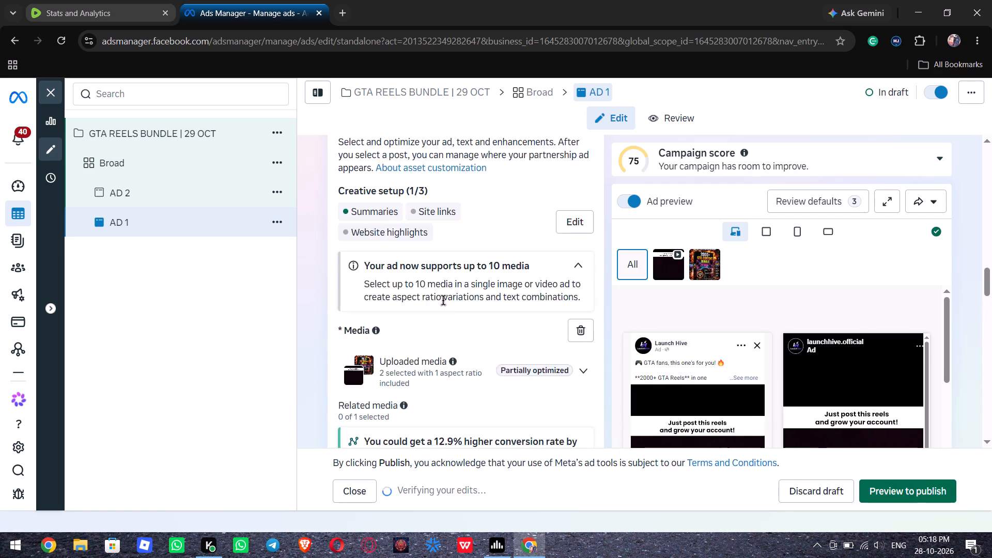
Close AD 1's editor and return to the ads list.
scroll(443, 300, "up", 3)
scroll(443, 300, "down", 1)
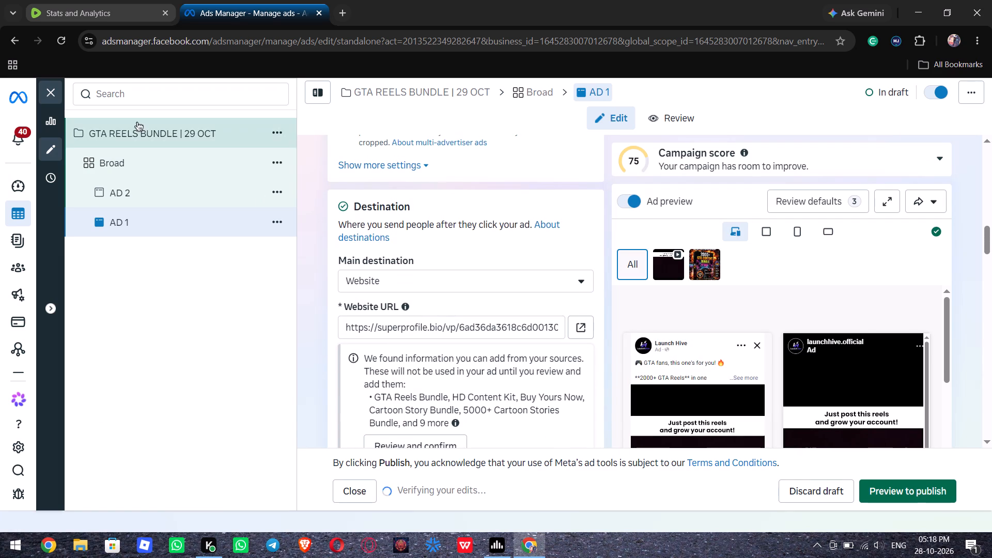
left_click(37, 92)
left_click(42, 92)
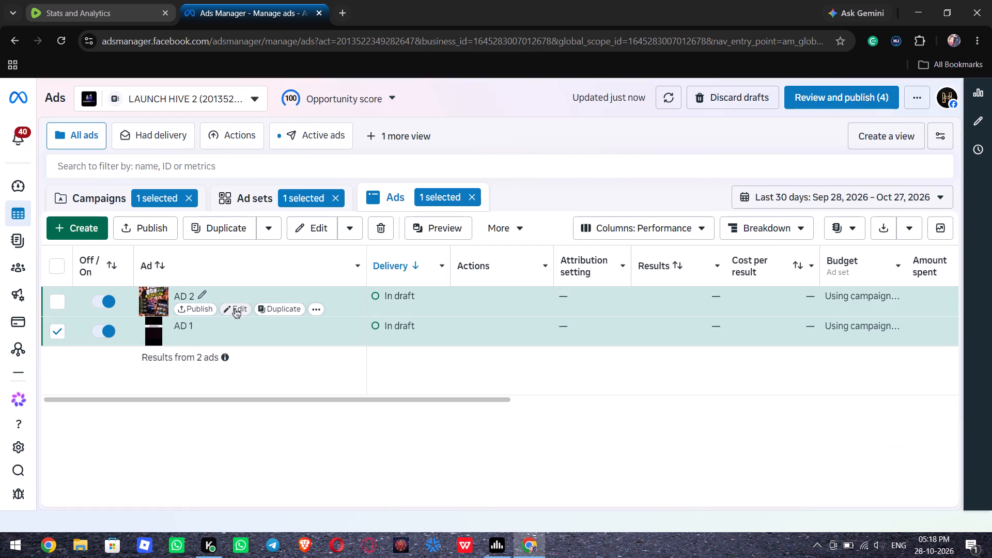
Reopen AD 1 for editing, preview its website URL to check the landing page, and return to the ad editor.
left_click(226, 341)
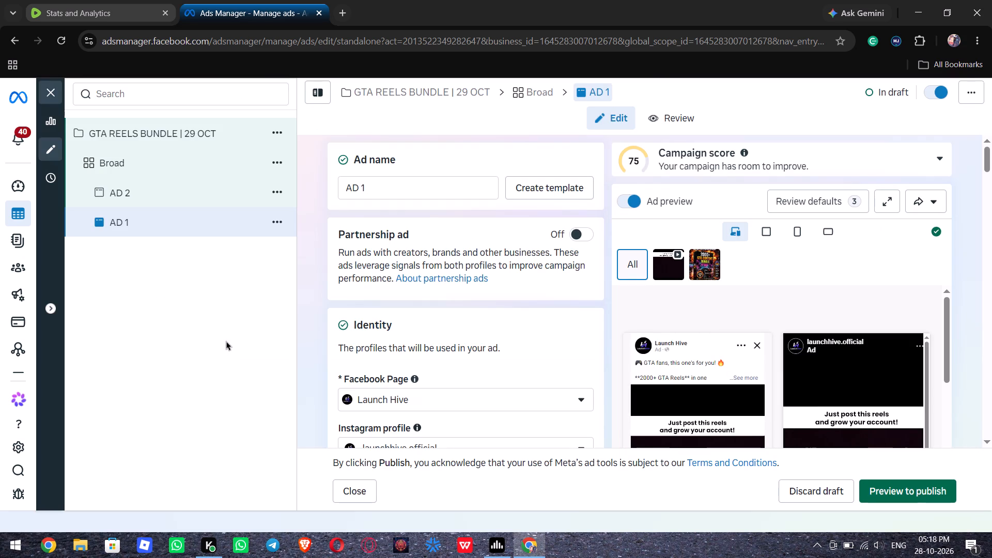
scroll(370, 340, "down", 2)
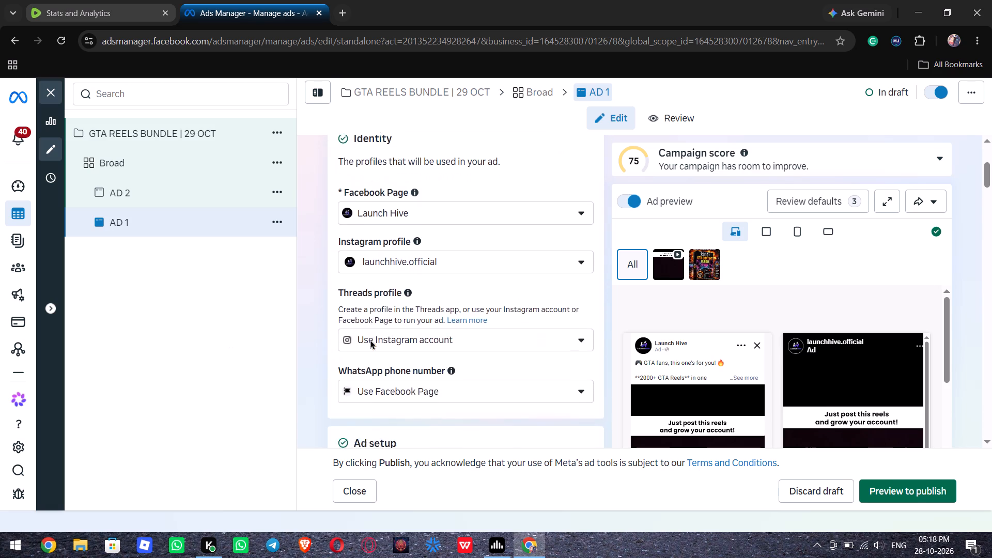
scroll(370, 340, "down", 5)
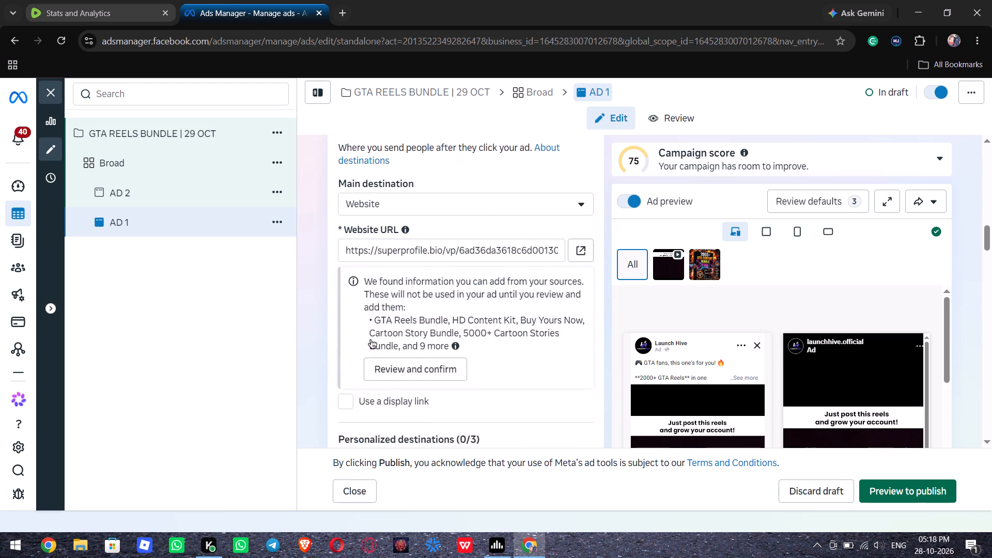
scroll(370, 340, "up", 1)
left_click(586, 218)
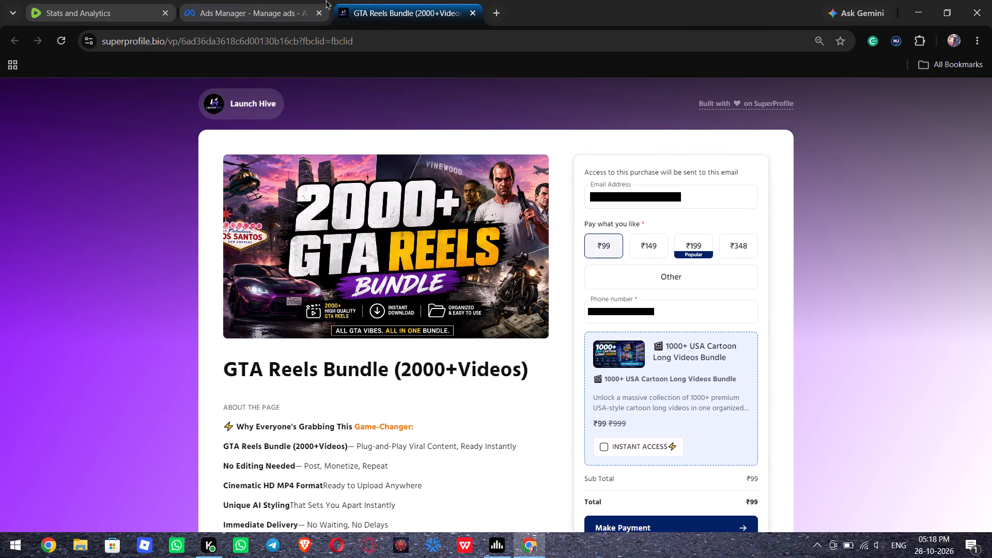
left_click(240, 4)
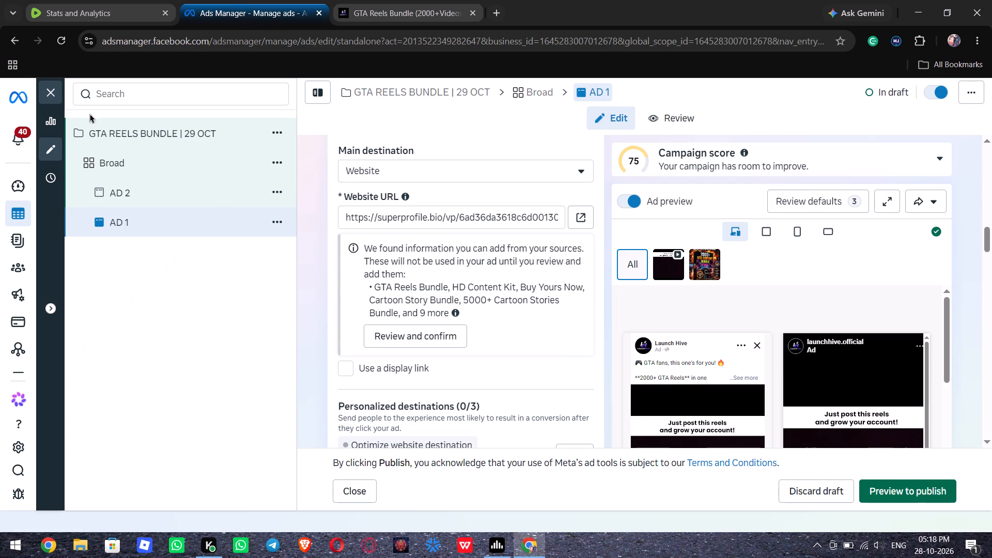
Leave the ad editor and publish all four drafts of the GTA REELS BUNDLE | 29 OCT campaign.
left_click(45, 95)
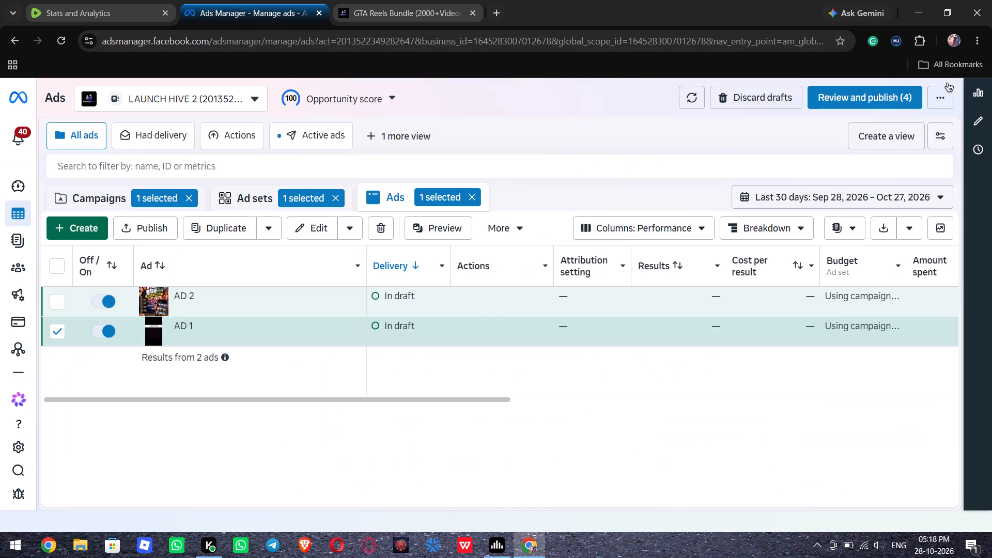
left_click(860, 97)
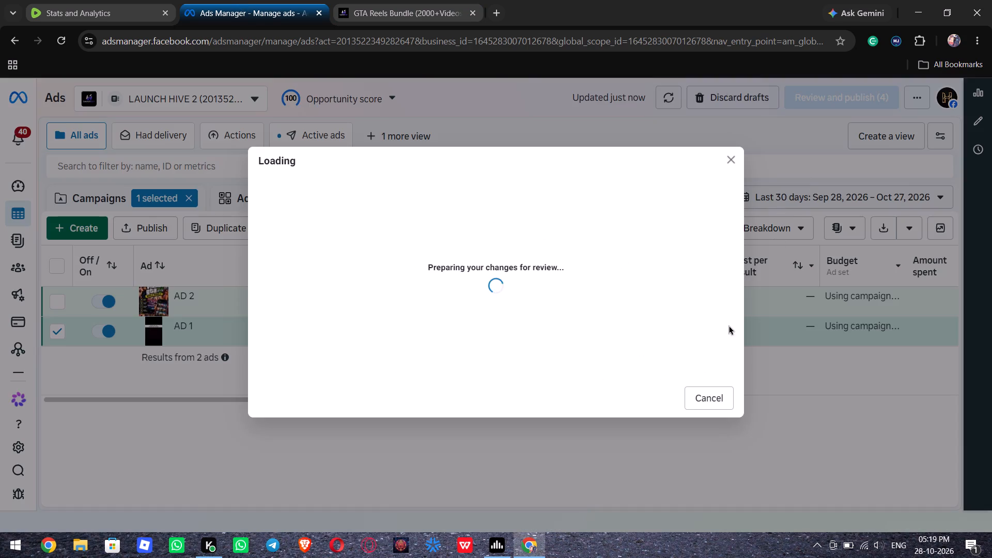
left_click(716, 384)
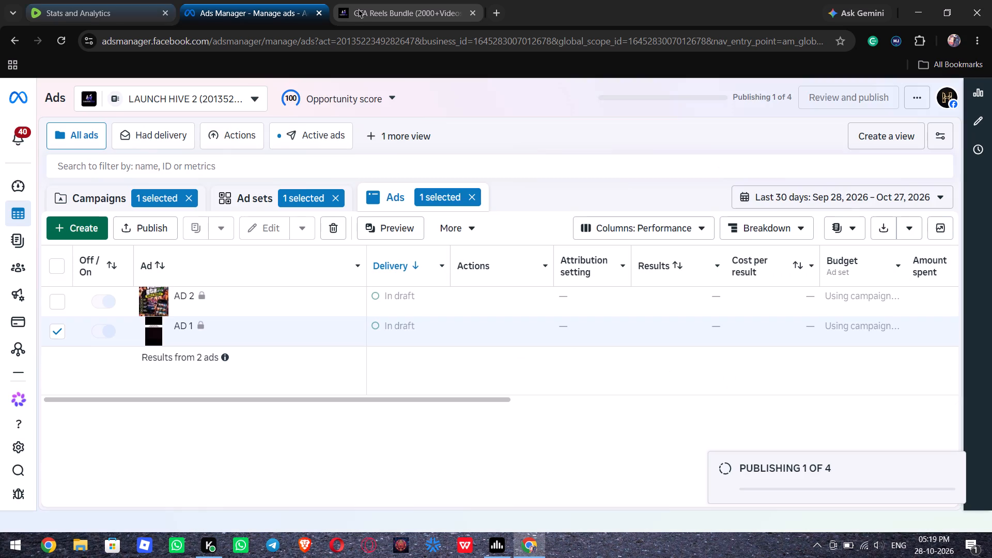
Open the SuperProfile creator dashboard in a new browser tab and view its SuperAds page.
left_click(500, 4)
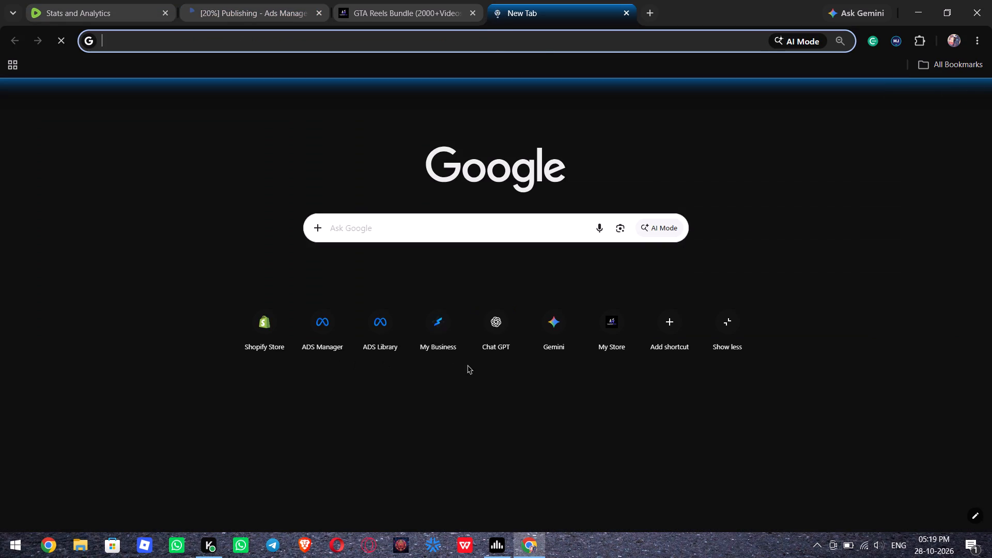
left_click(417, 340)
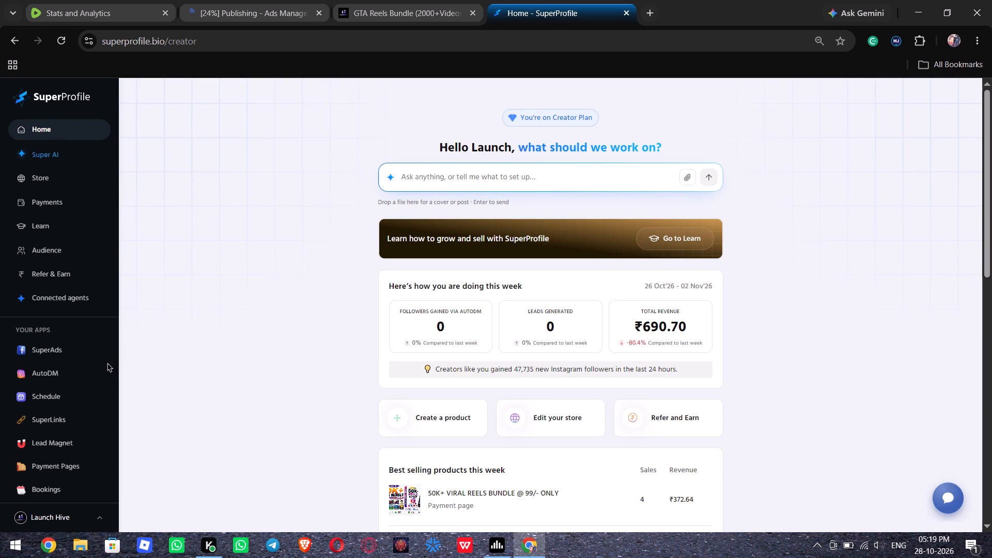
left_click(102, 351)
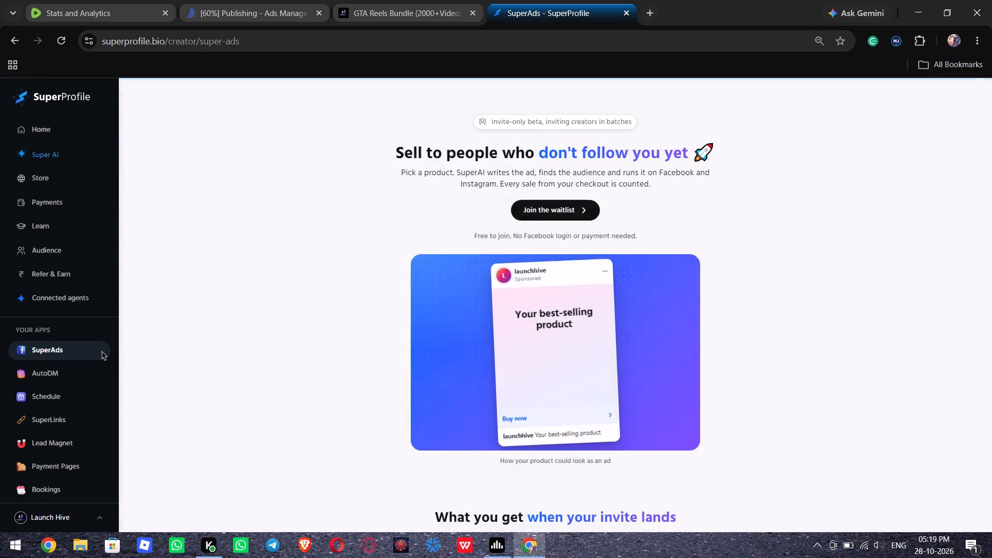
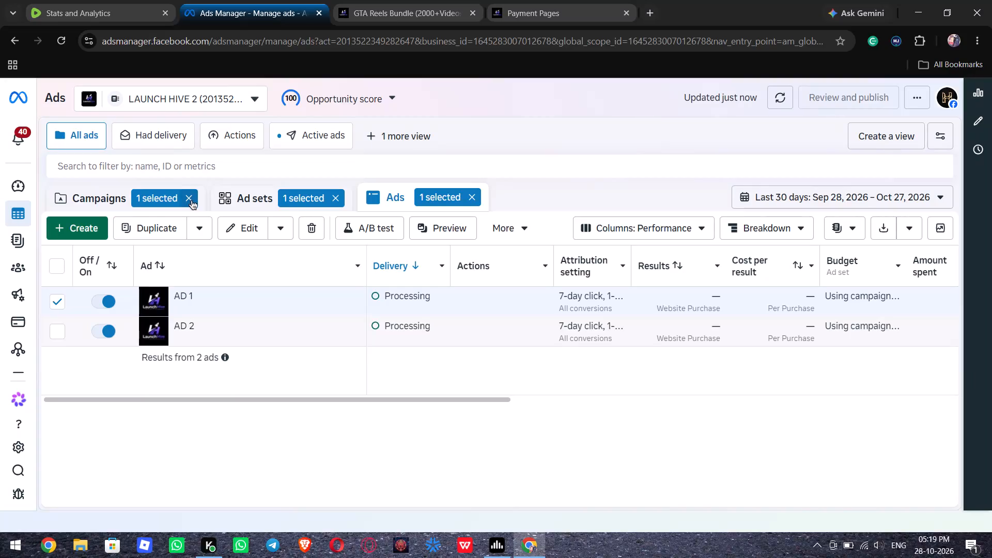
Clear the campaign, ad set and ad selections and return to the full campaign list.
left_click(191, 201)
left_click(311, 204)
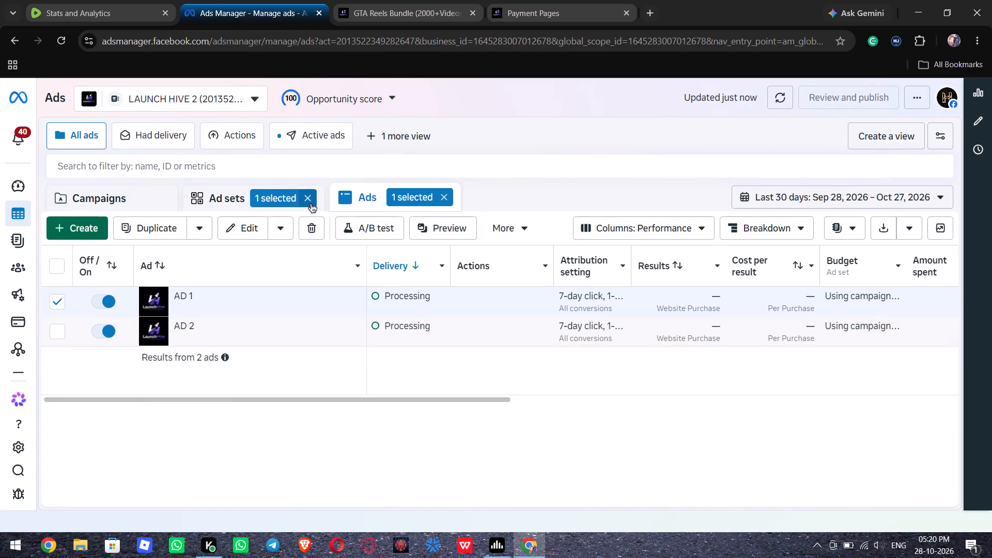
left_click(436, 198)
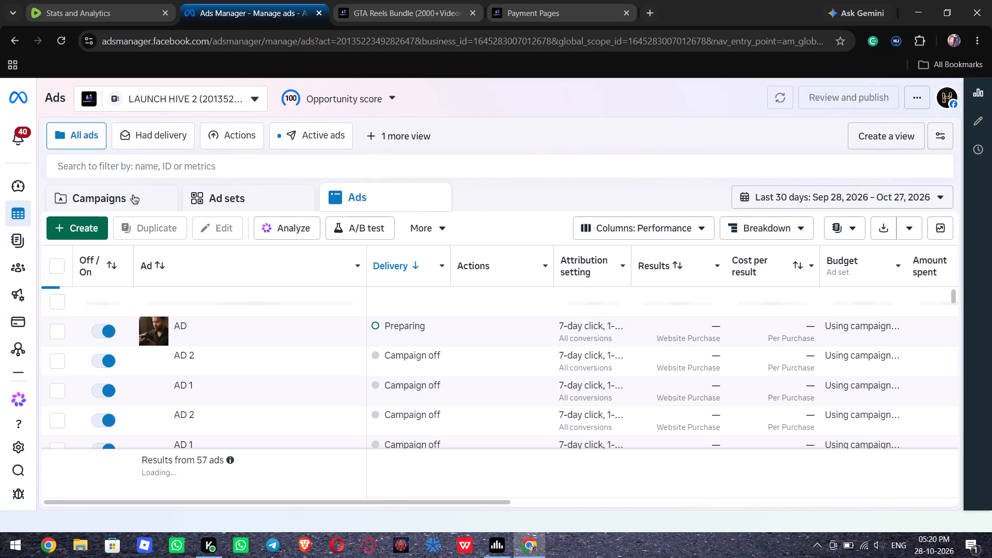
left_click(133, 195)
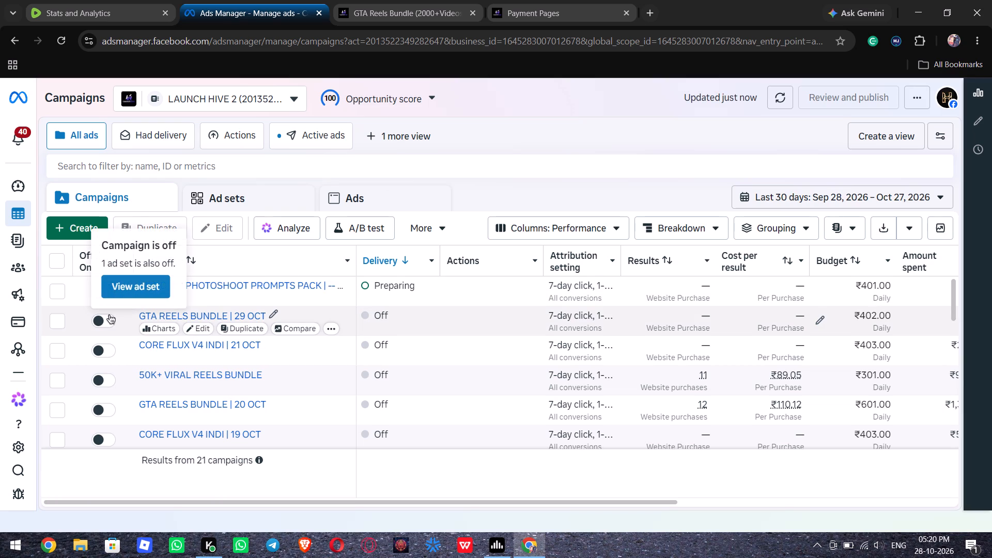
Turn on the GTA REELS BUNDLE | 29 OCT campaign.
scroll(109, 315, "down", 2)
scroll(109, 315, "up", 1)
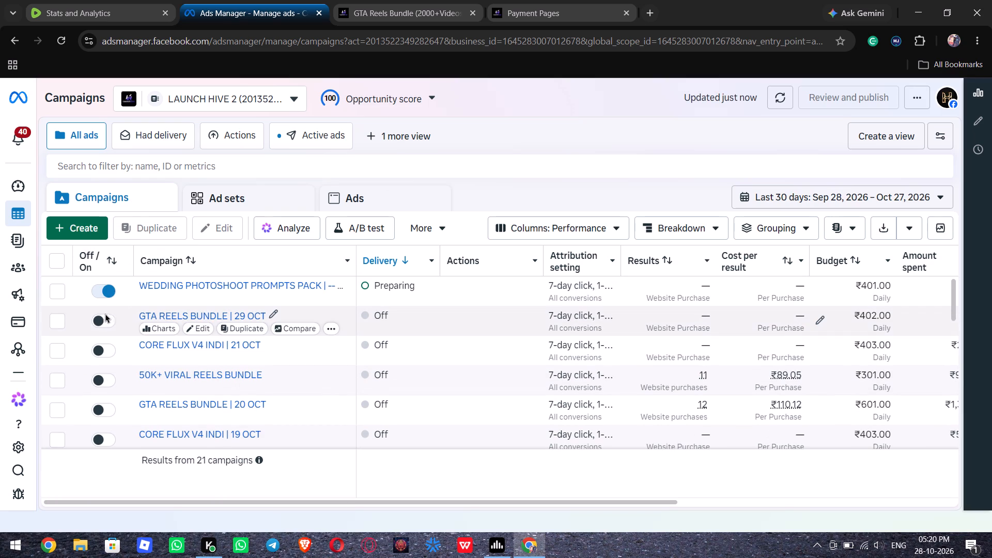
left_click(104, 316)
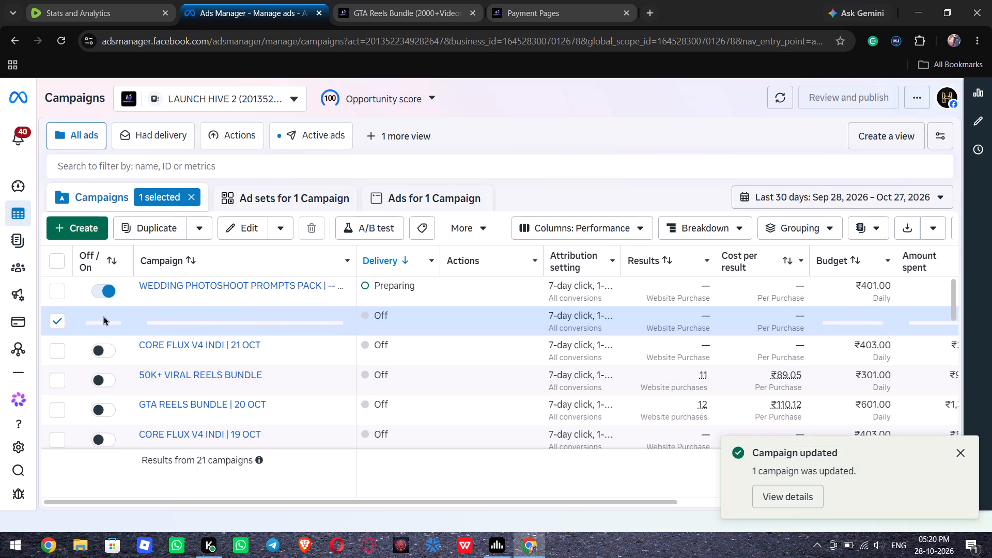
Look through the campaign list and check the structure and budget settings of the GTA REELS BUNDLE | 20 OCT campaign.
scroll(104, 316, "down", 2)
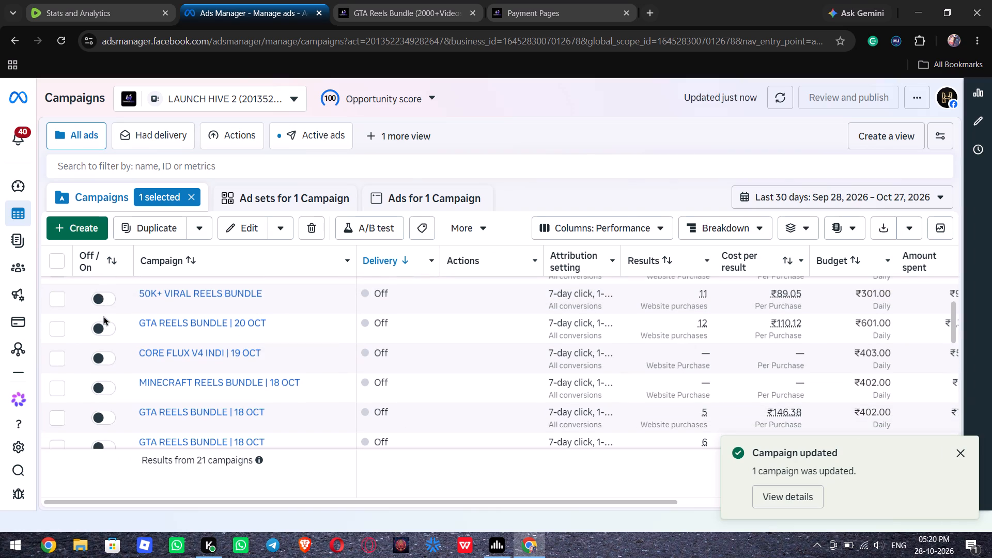
scroll(104, 316, "up", 1)
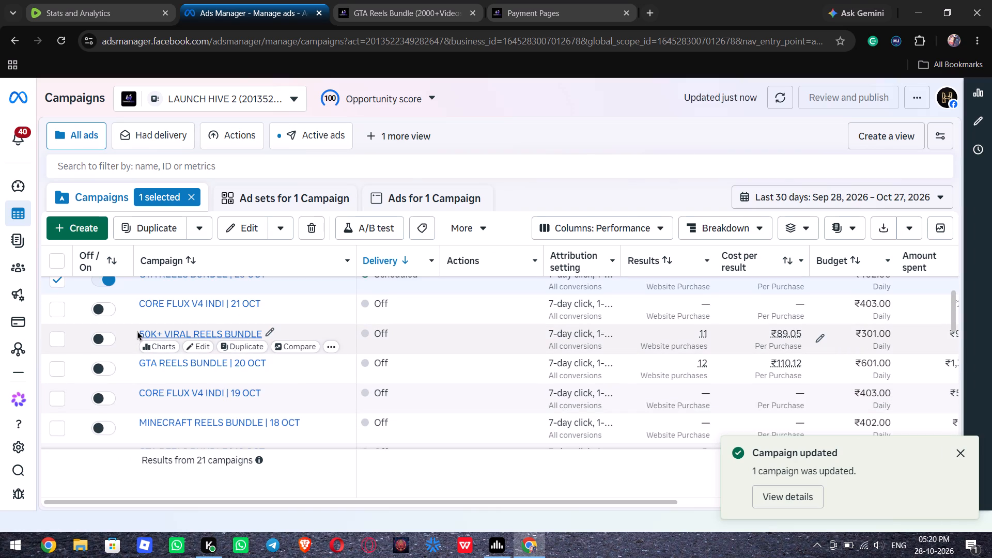
scroll(137, 331, "up", 1)
scroll(137, 331, "down", 1)
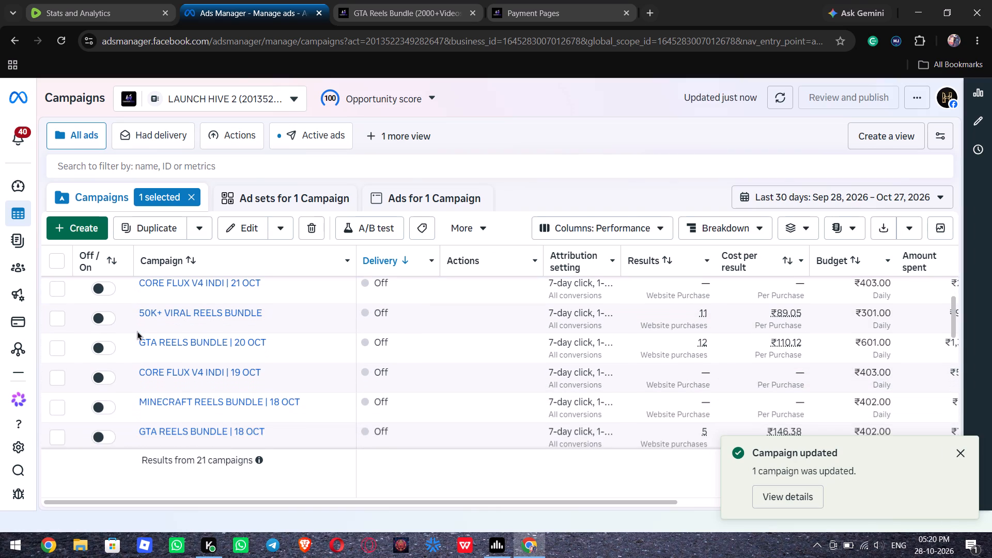
scroll(137, 331, "up", 1)
scroll(137, 331, "down", 1)
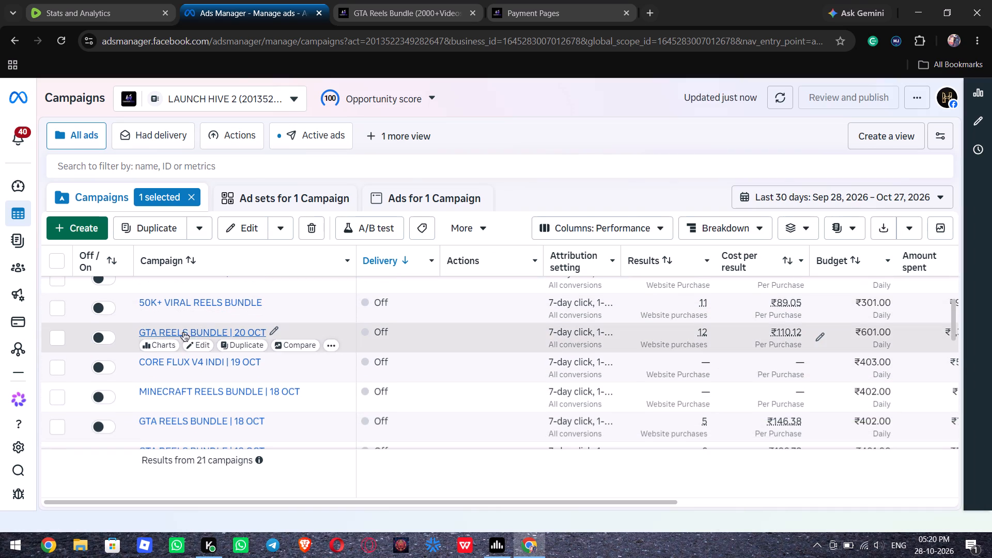
left_click(193, 347)
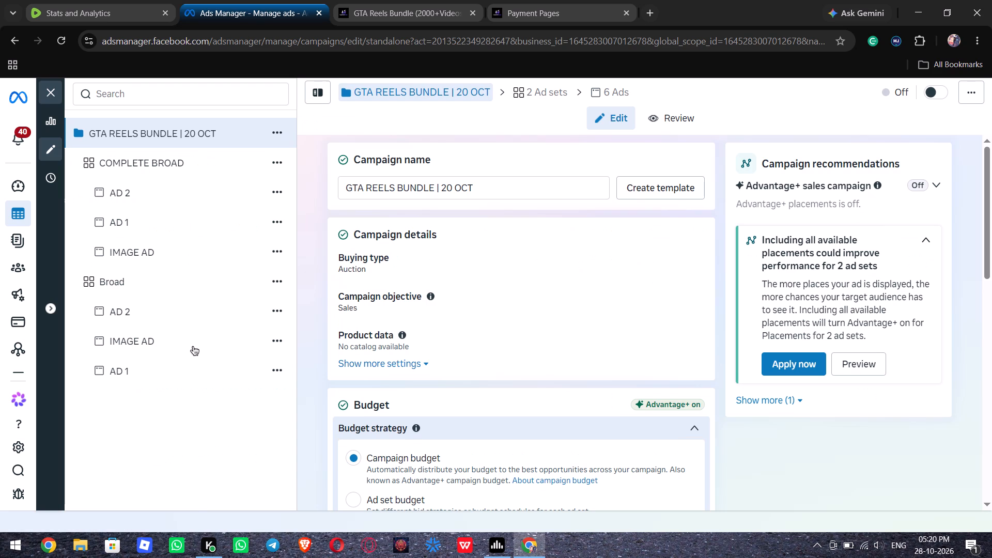
scroll(552, 305, "down", 1)
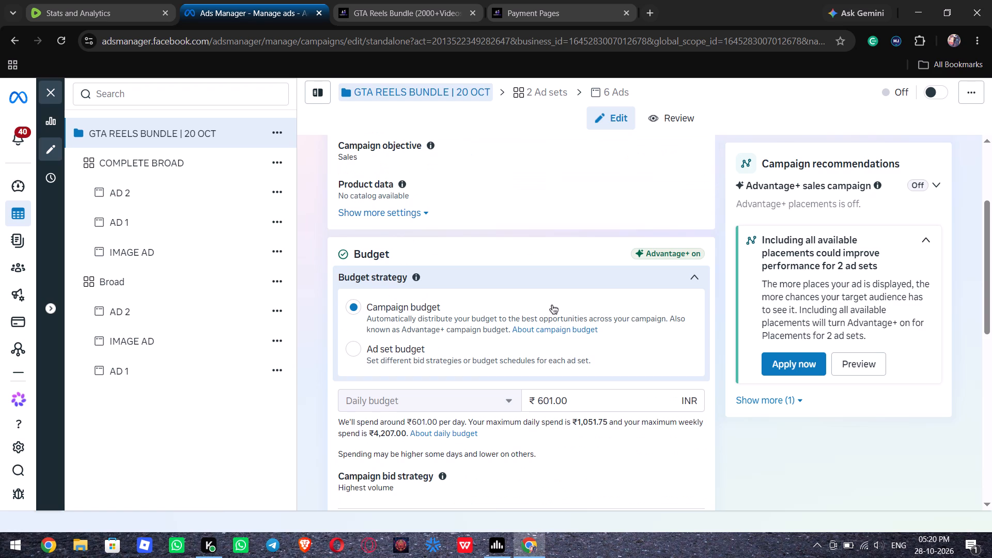
left_click(59, 91)
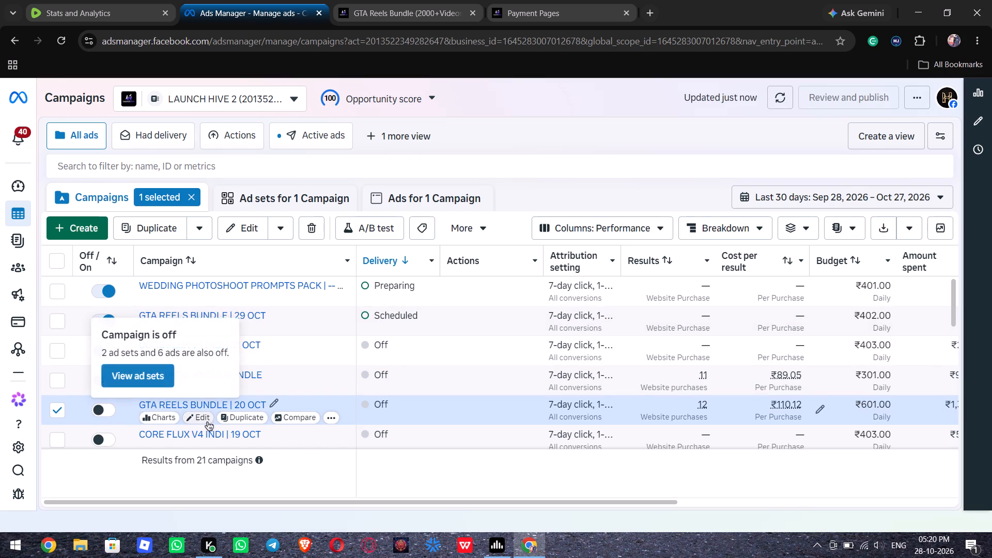
Duplicate the GTA REELS BUNDLE | 20 OCT campaign as one copy, with the suggested Advantage+ recommendations deselected.
left_click(239, 421)
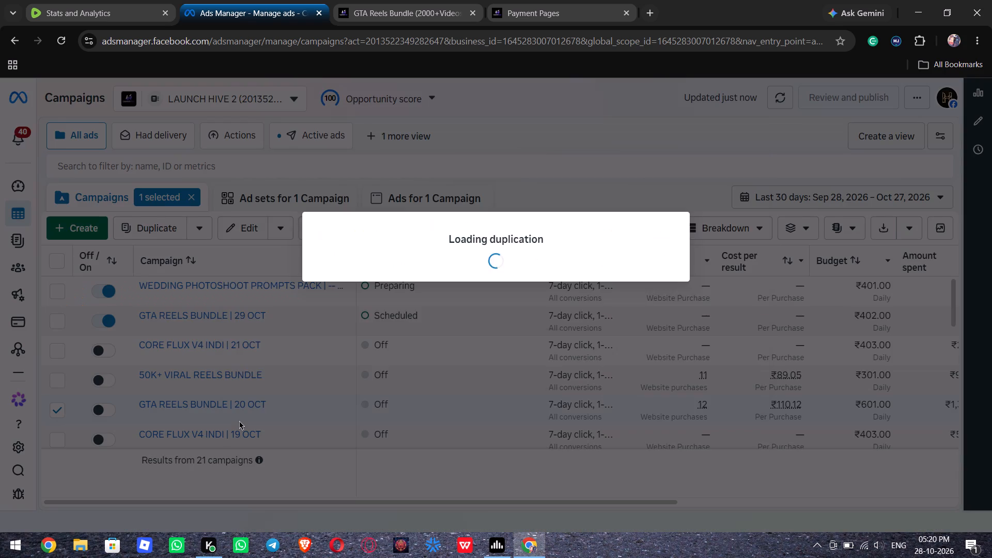
left_click(286, 265)
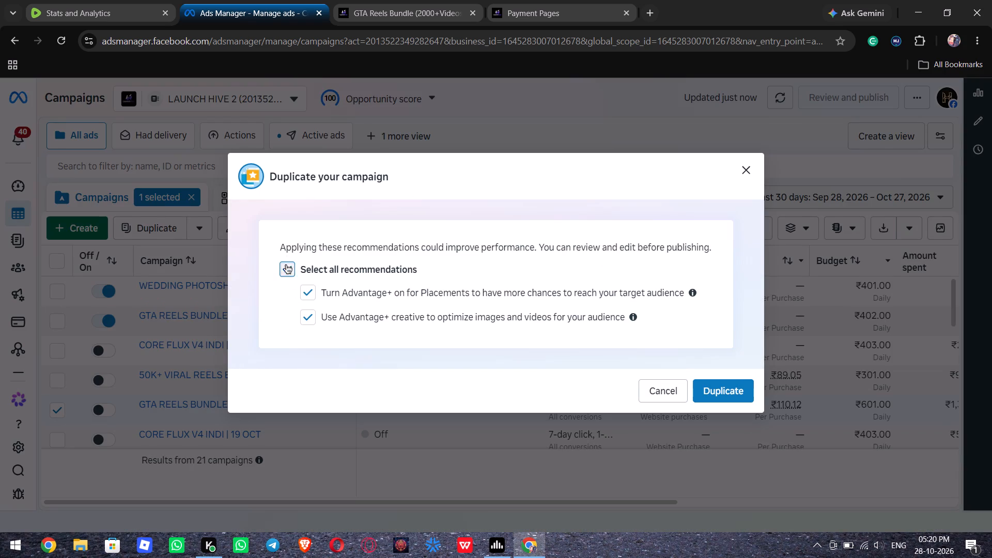
left_click(703, 391)
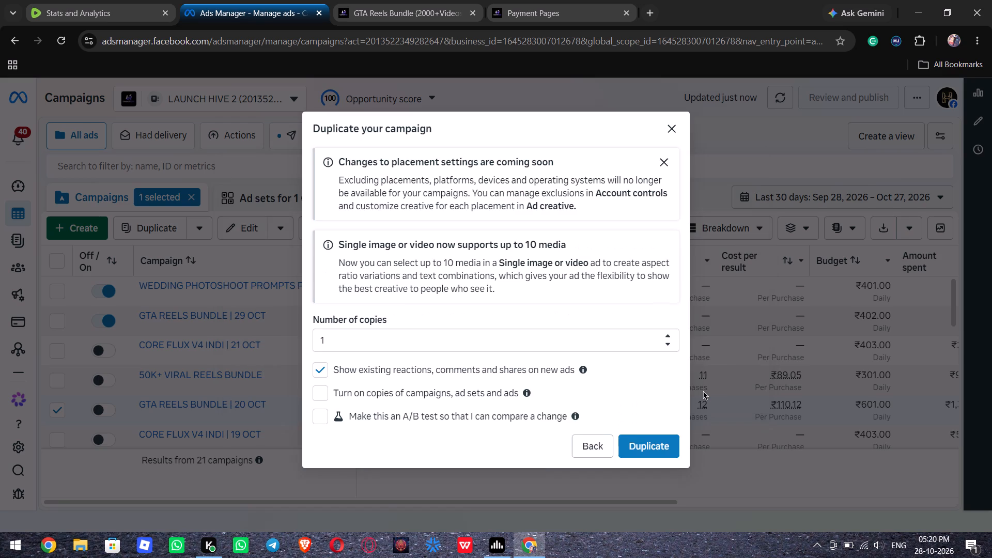
left_click(662, 444)
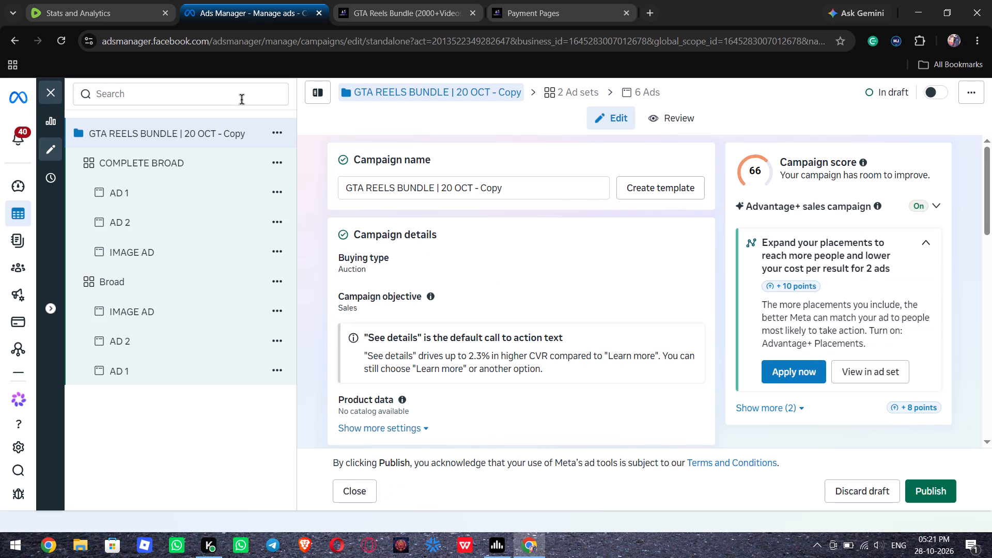
Delete the COMPLETE BROAD ad set from the copied GTA Reels Bundle campaign.
left_click(278, 170)
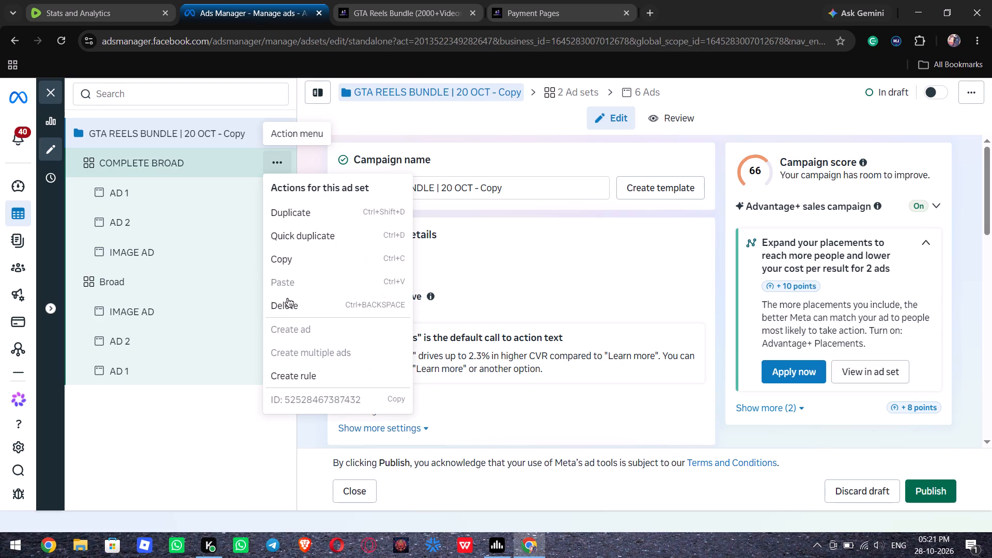
left_click(287, 300)
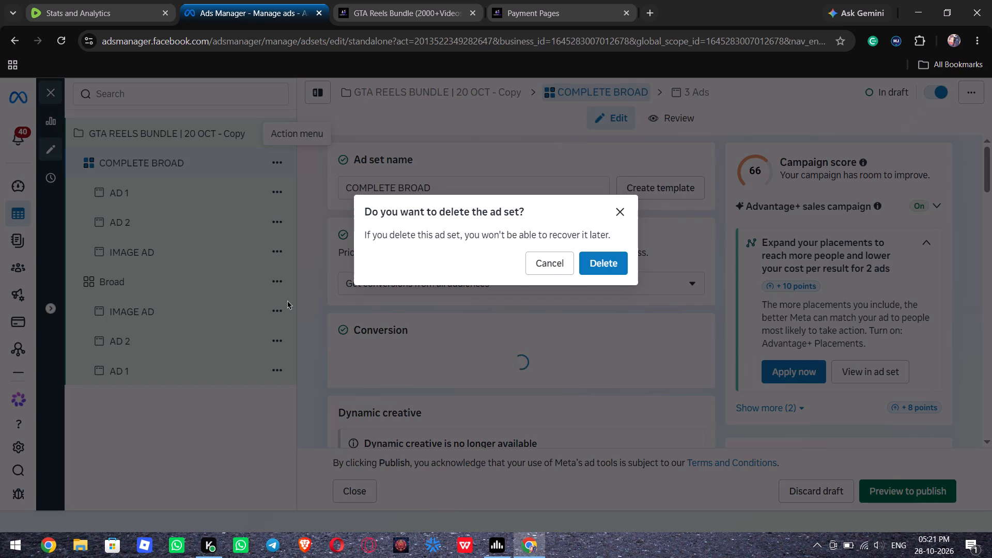
left_click(607, 260)
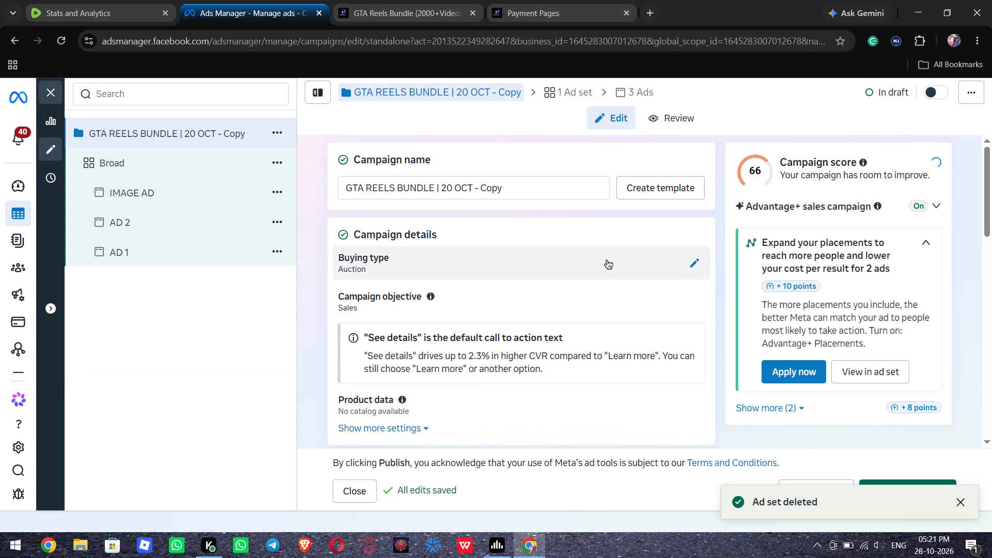
Turn on the copied GTA Reels Bundle campaign draft.
left_click(932, 97)
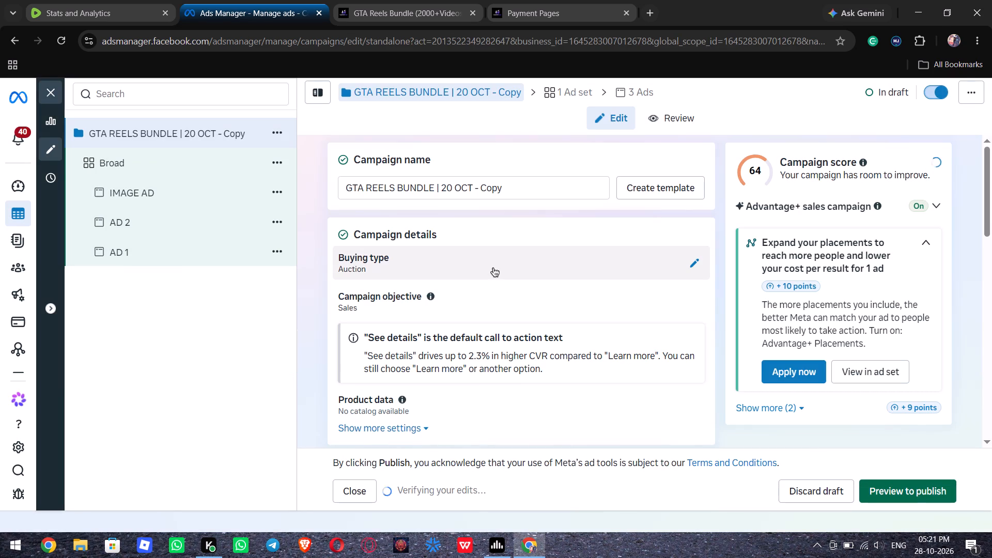
left_click(323, 345)
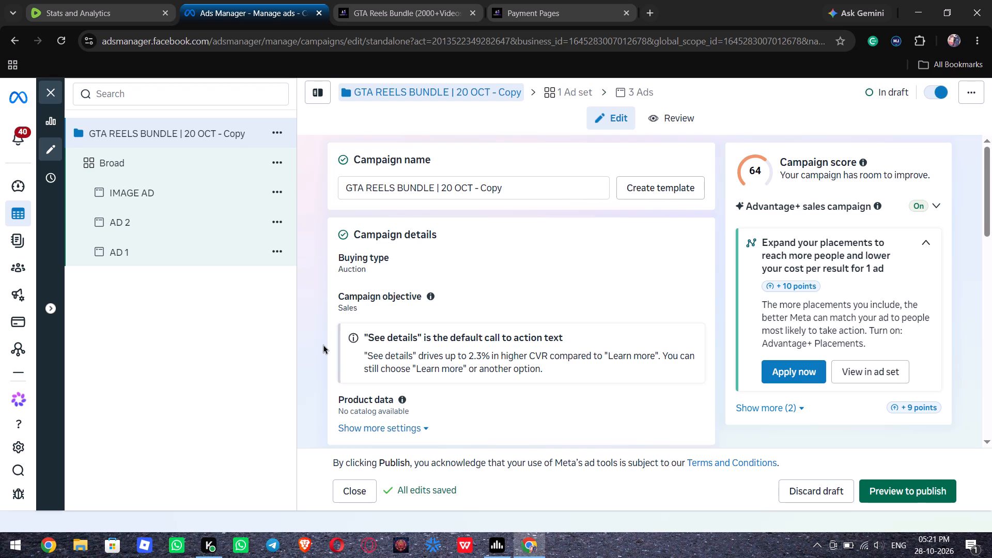
Set the copied campaign's daily budget to ₹403.
scroll(323, 345, "down", 2)
left_click(323, 345)
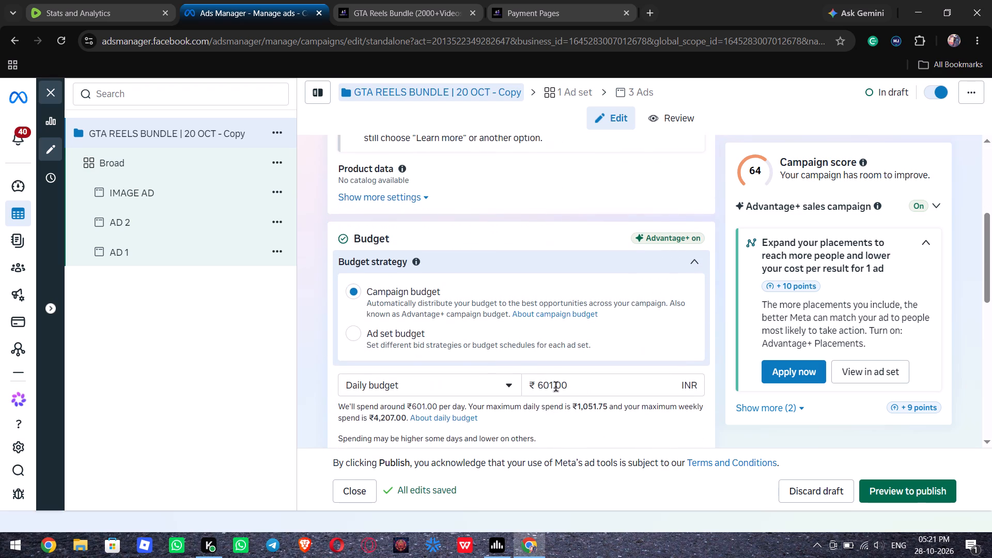
triple_click(578, 386)
key("BackSpace")
type("403")
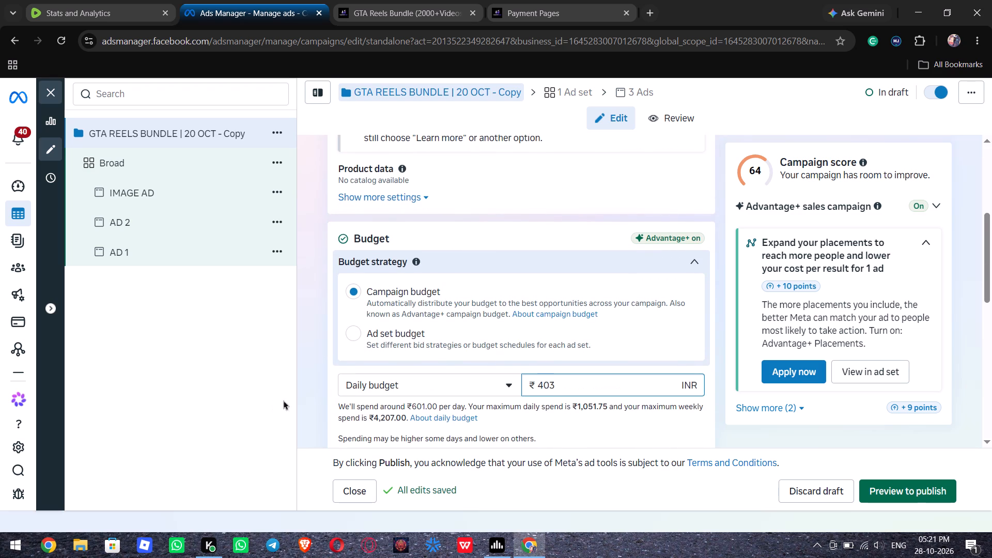
left_click(315, 399)
Schedule the copied campaign's Broad ad set to start on Oct 30, 2026 at 05:00 AM.
scroll(315, 399, "down", 12)
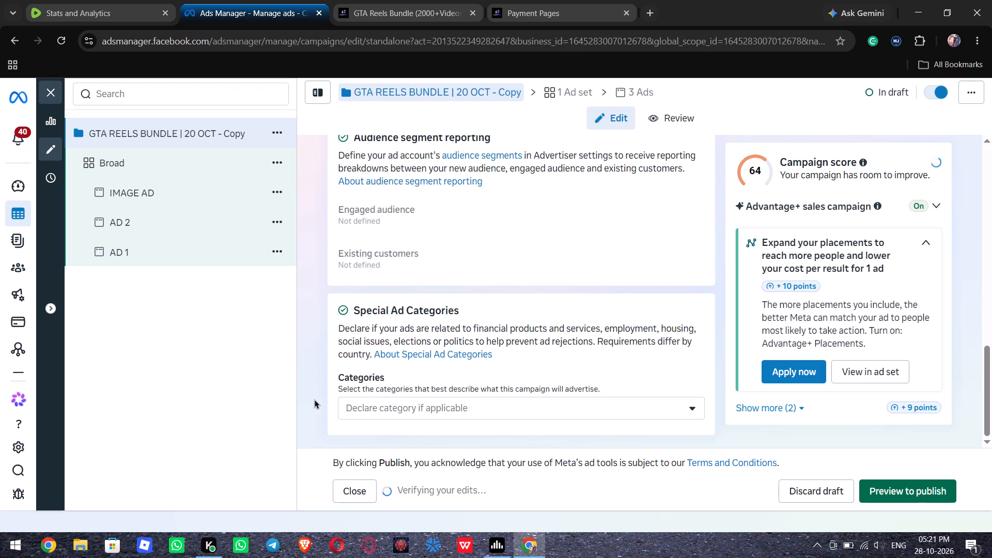
scroll(315, 399, "down", 1)
left_click(191, 160)
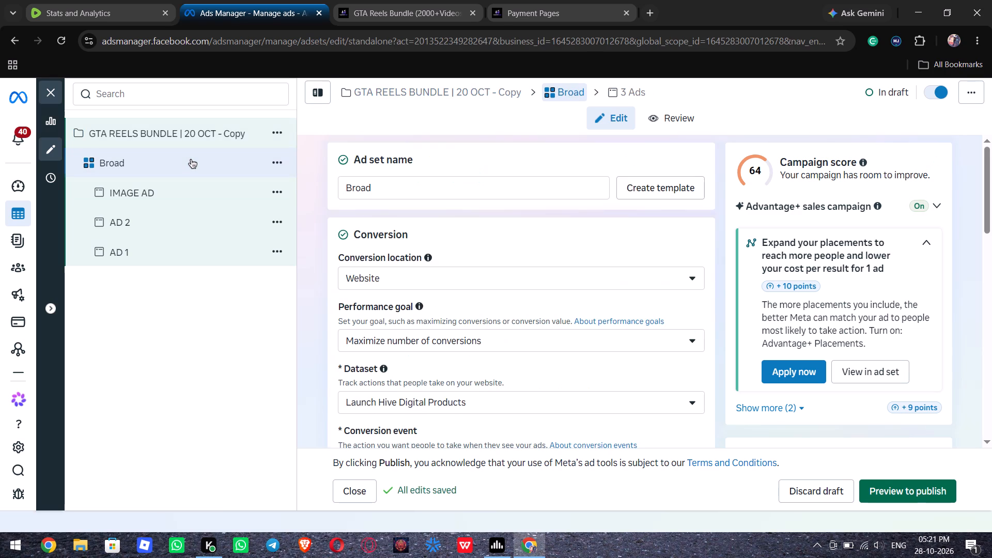
scroll(452, 271, "down", 5)
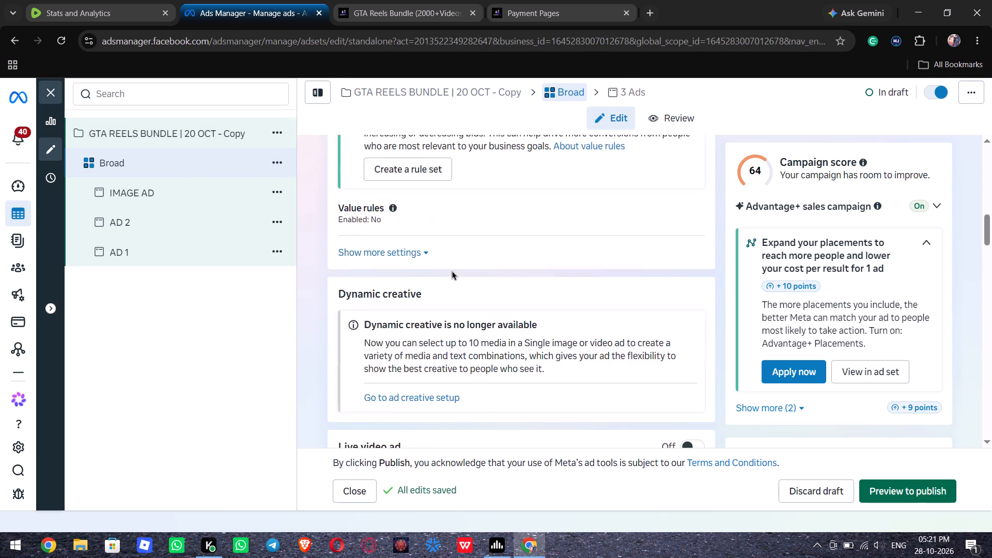
scroll(452, 271, "down", 3)
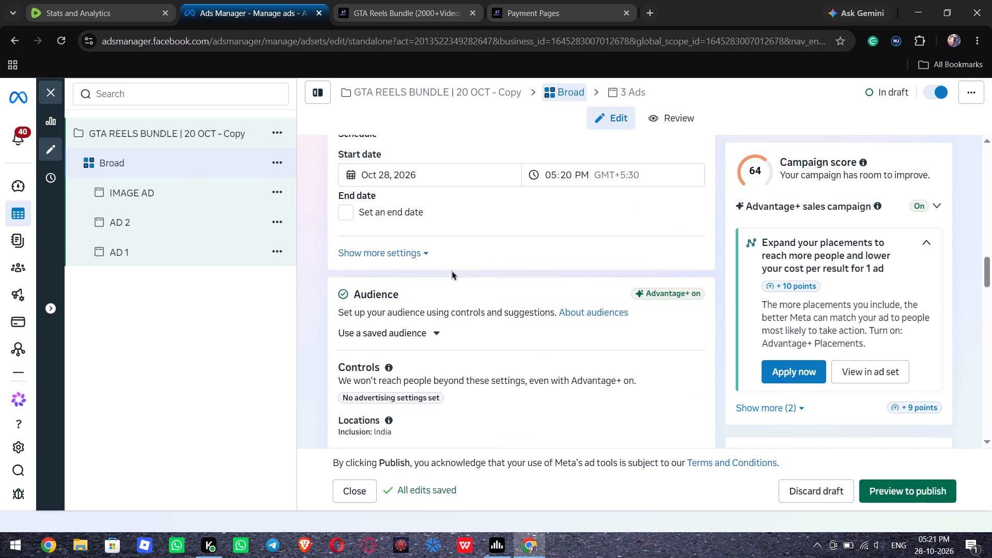
left_click(567, 169)
key("0")
key("Right")
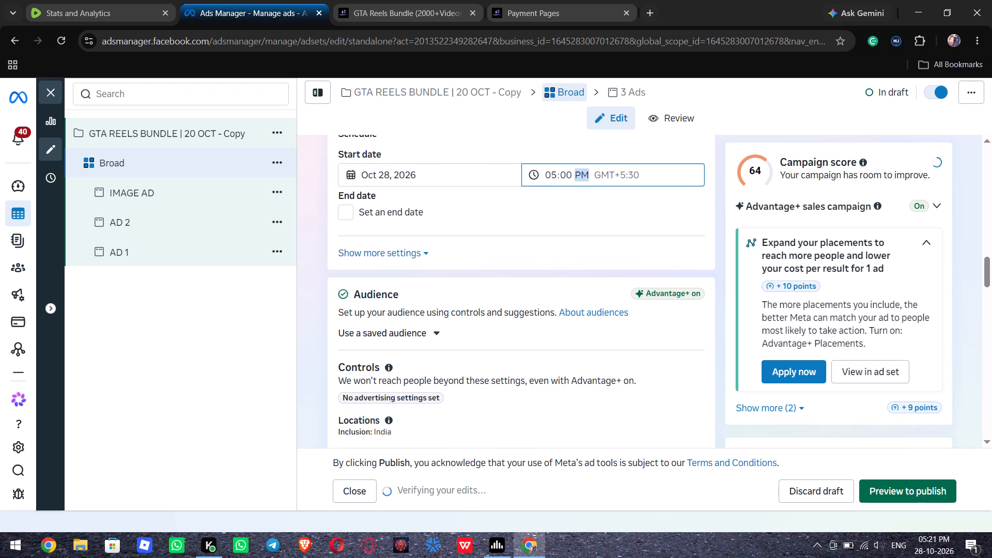
key("a")
left_click(428, 165)
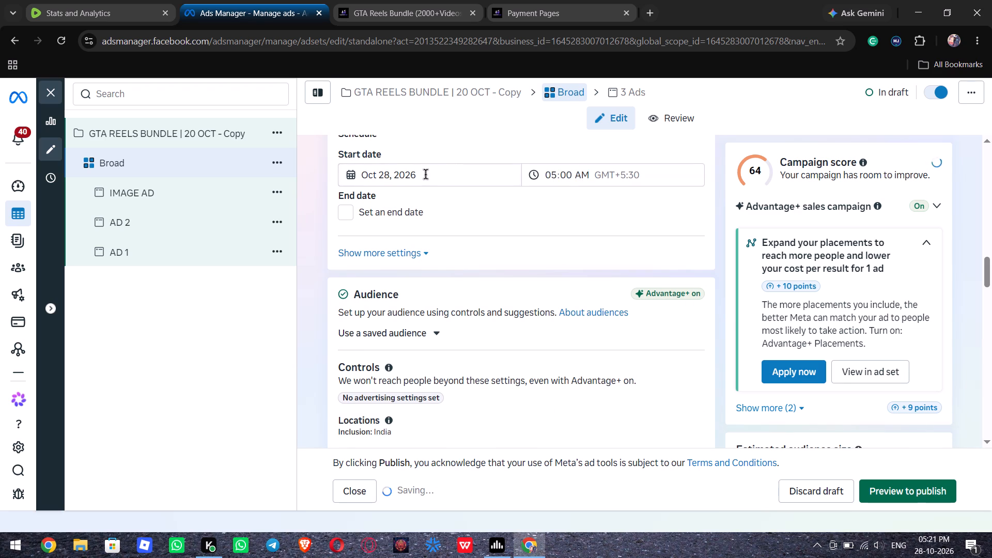
left_click(424, 175)
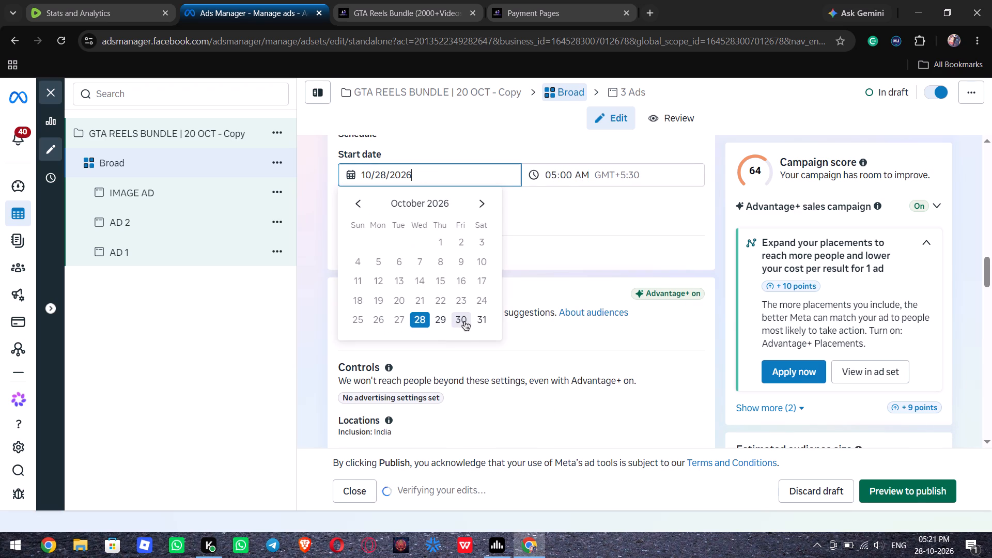
left_click(464, 322)
left_click(328, 344)
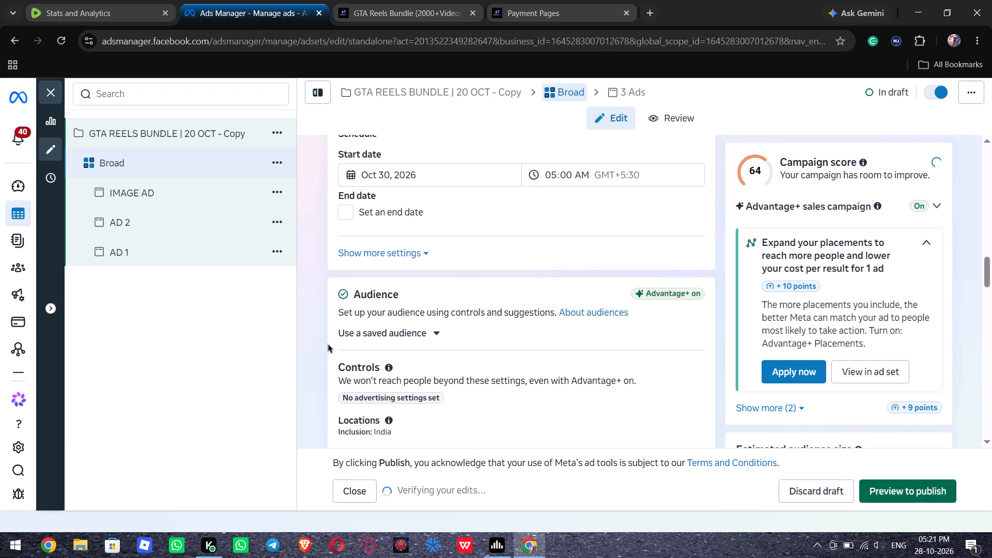
Set the maximum age in the Broad ad set's suggested audience to 65+.
scroll(328, 344, "down", 3)
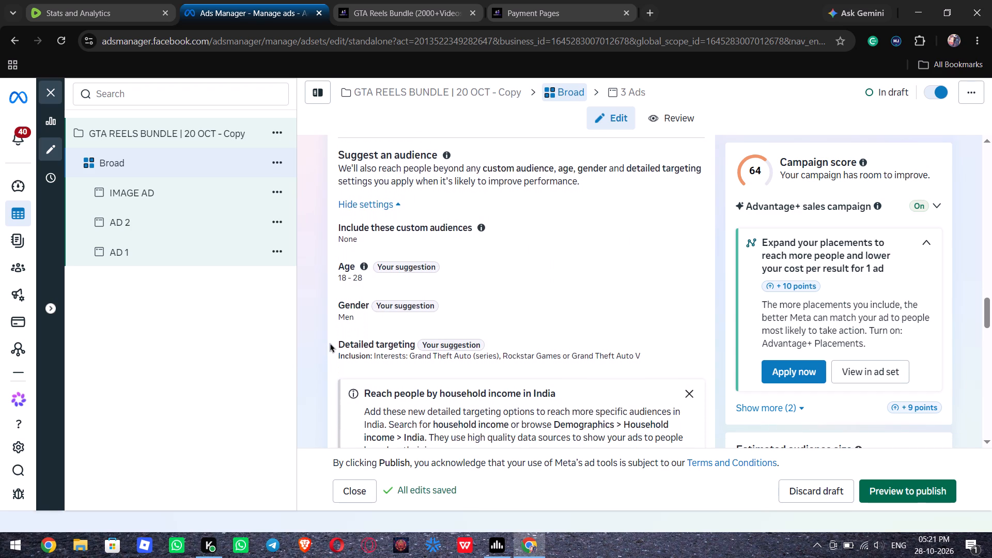
left_click(420, 276)
left_click(444, 290)
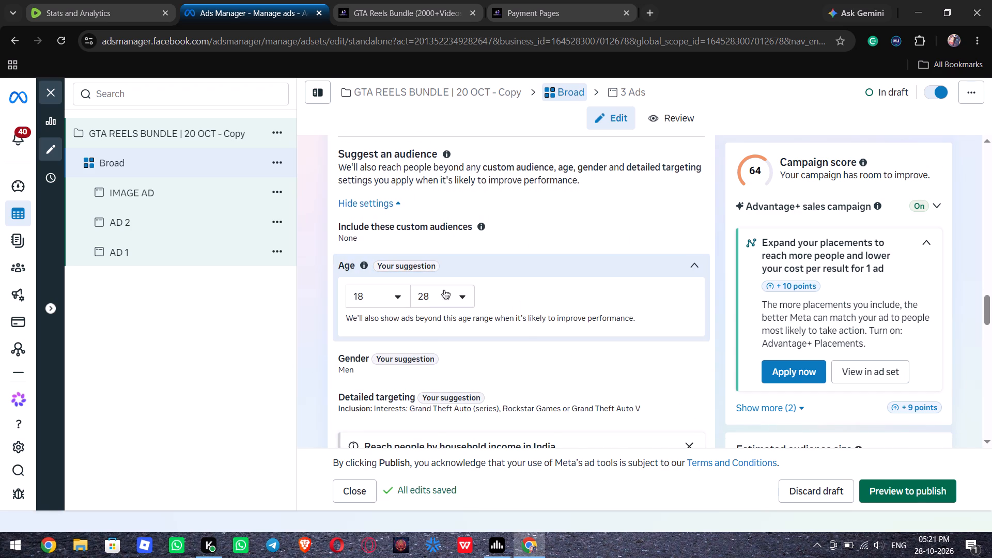
scroll(446, 439, "down", 12)
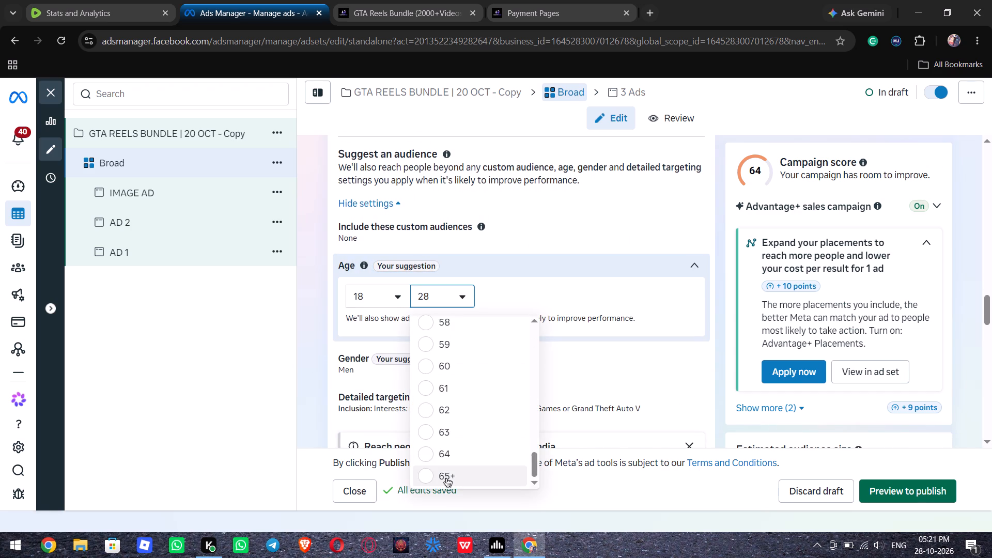
left_click(446, 478)
Set the gender in the Broad ad set's suggested audience to All.
left_click(446, 326)
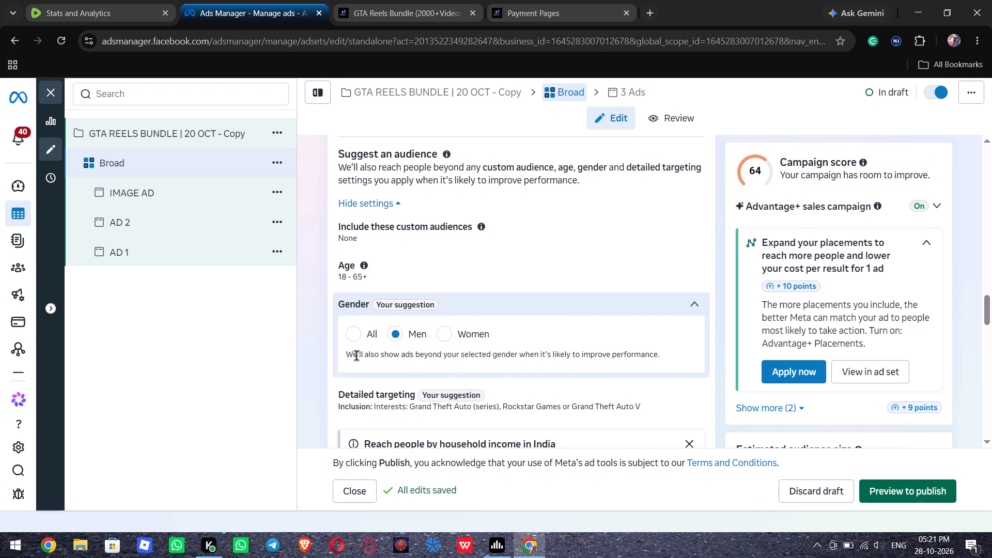
left_click(355, 335)
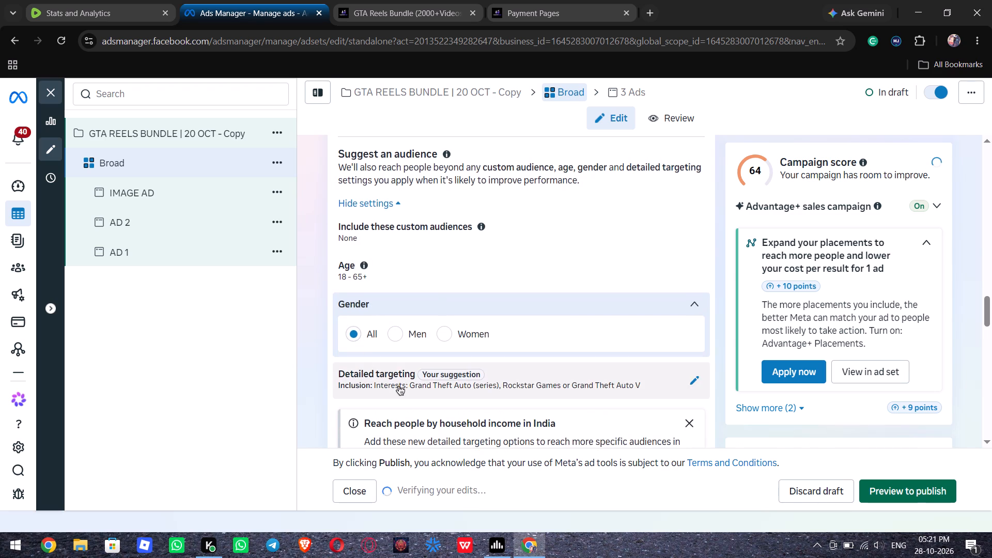
Remove all the Grand Theft Auto and Rockstar Games interests from the Broad ad set's detailed targeting.
left_click(398, 386)
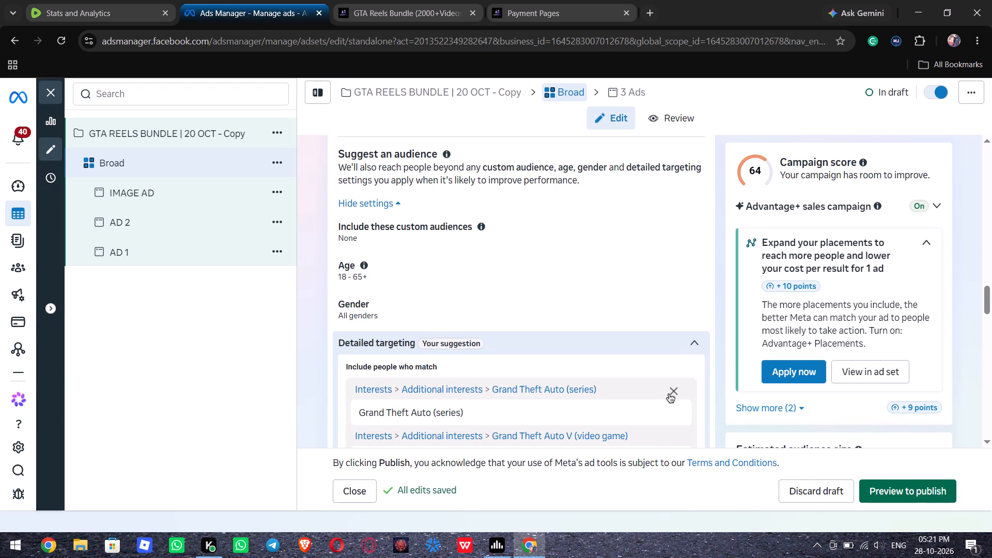
left_click(669, 394)
left_click(669, 394)
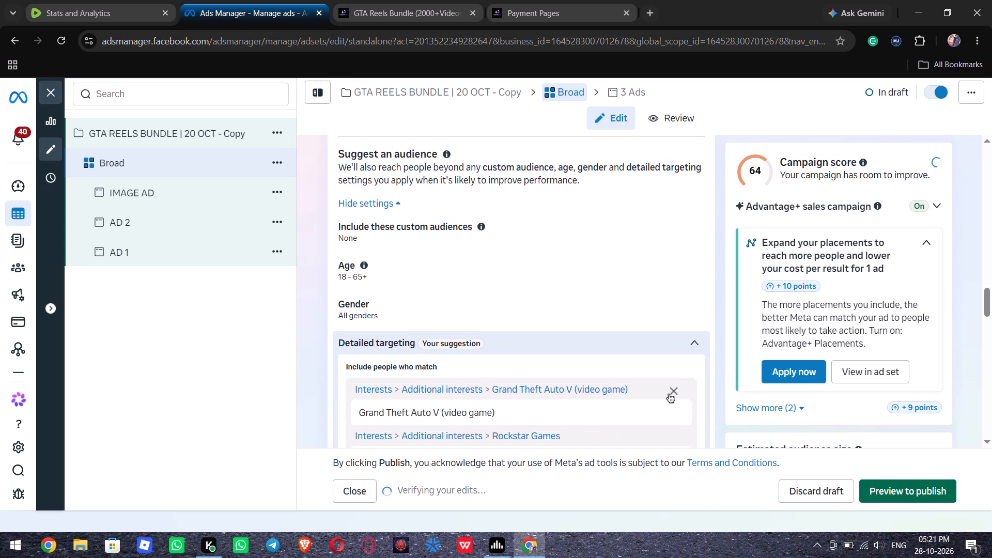
left_click(669, 394)
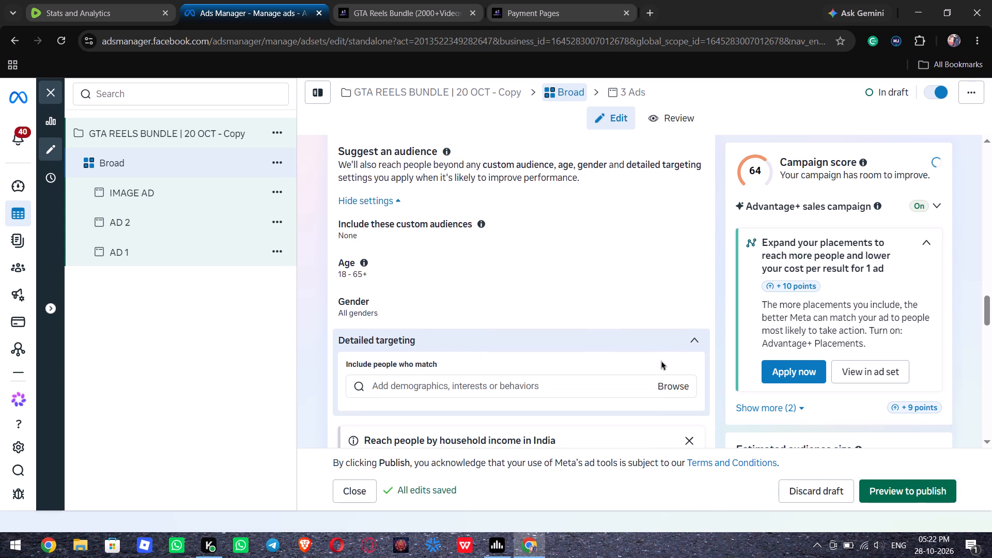
left_click(653, 339)
Exclude the In-stream ads for reels and Search results placements from the Broad ad set.
scroll(390, 386, "down", 4)
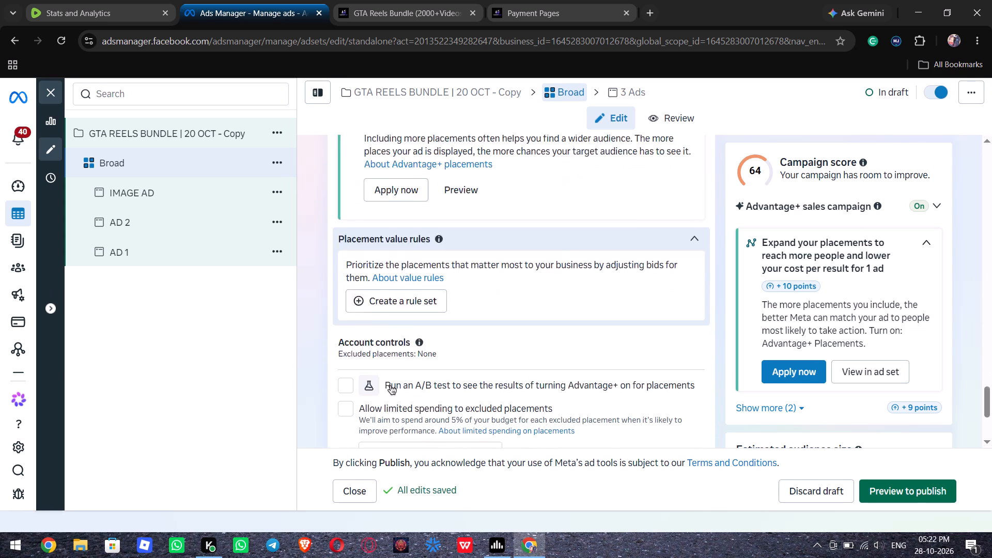
scroll(390, 386, "down", 12)
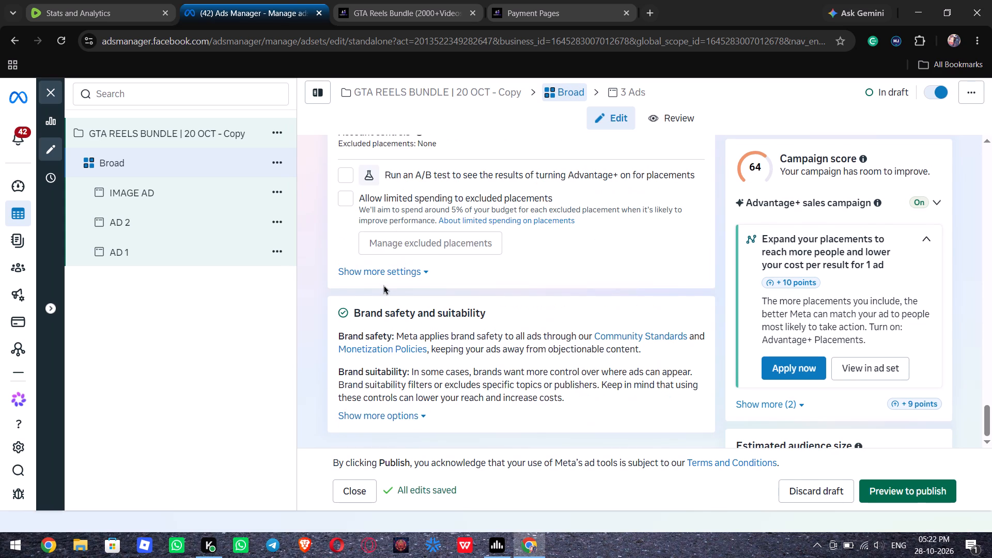
left_click(384, 274)
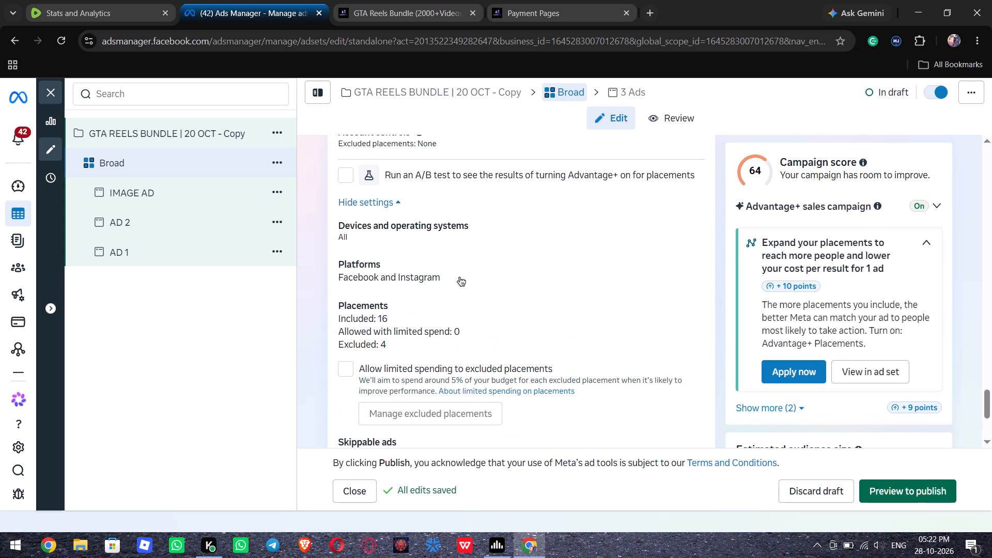
left_click(459, 277)
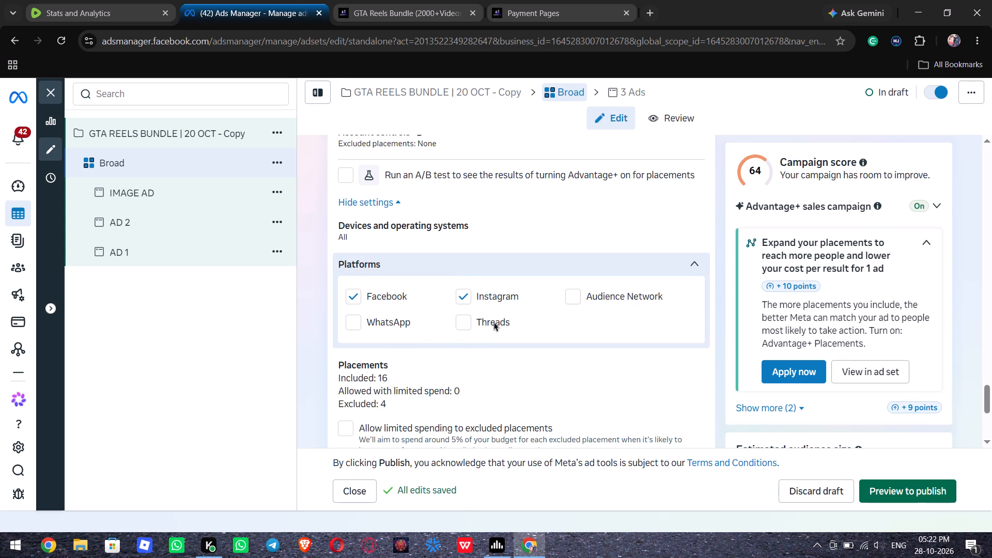
left_click(511, 270)
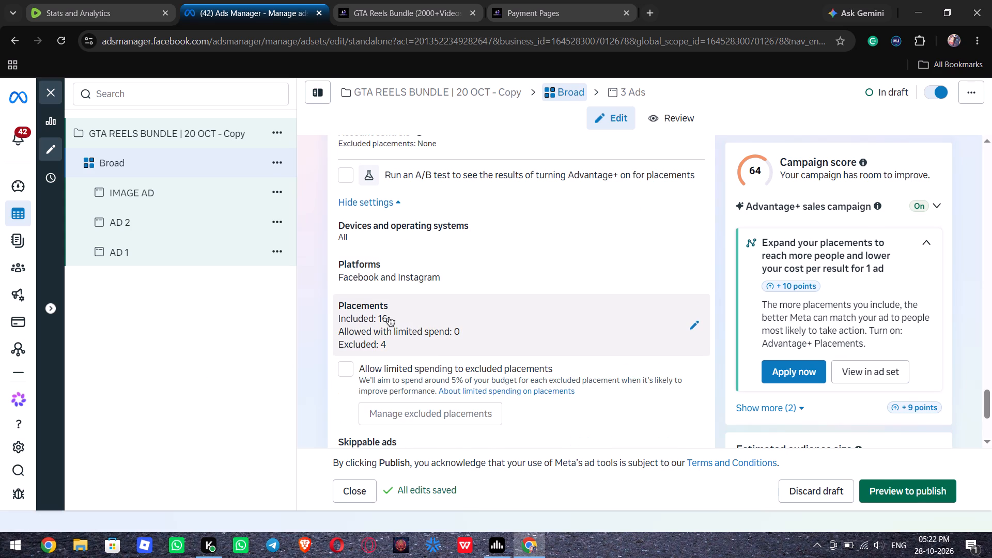
left_click(389, 318)
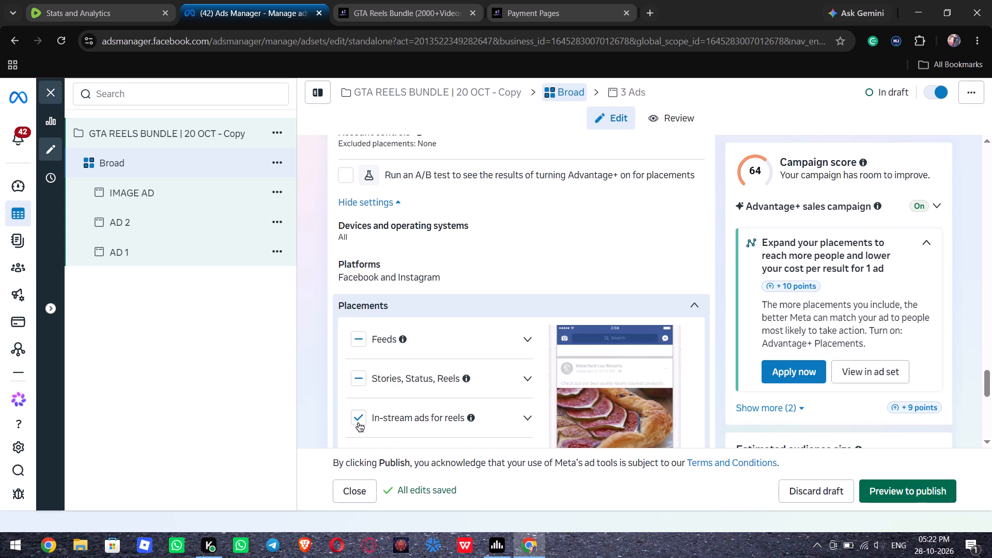
scroll(358, 423, "down", 1)
left_click(358, 393)
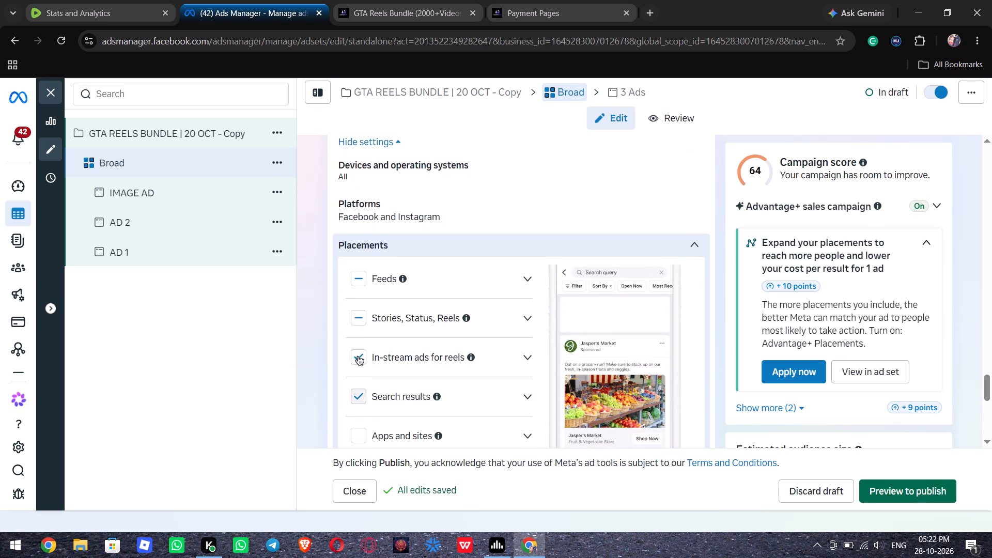
left_click(358, 357)
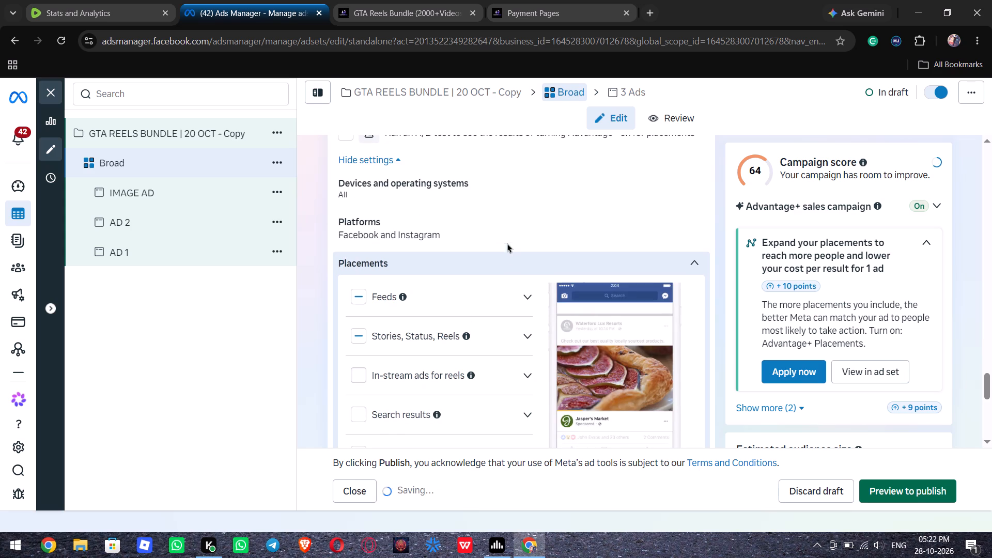
left_click(490, 264)
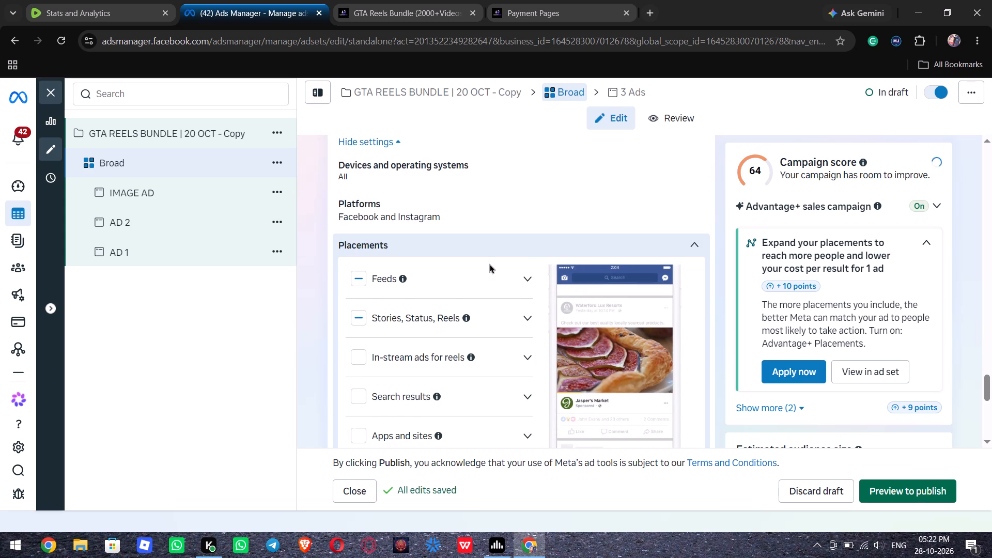
left_click(479, 245)
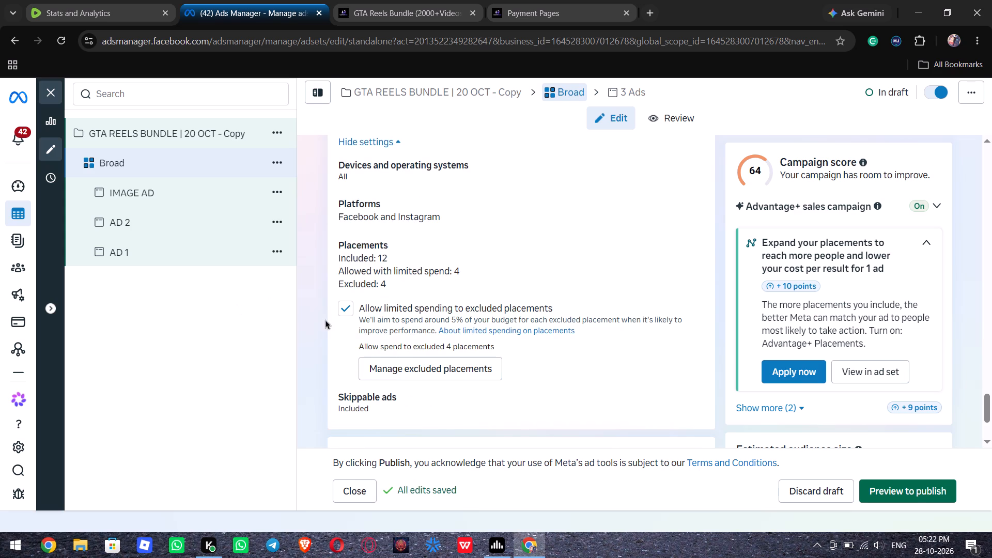
Turn off limited spending to excluded placements in the Broad ad set.
left_click(340, 309)
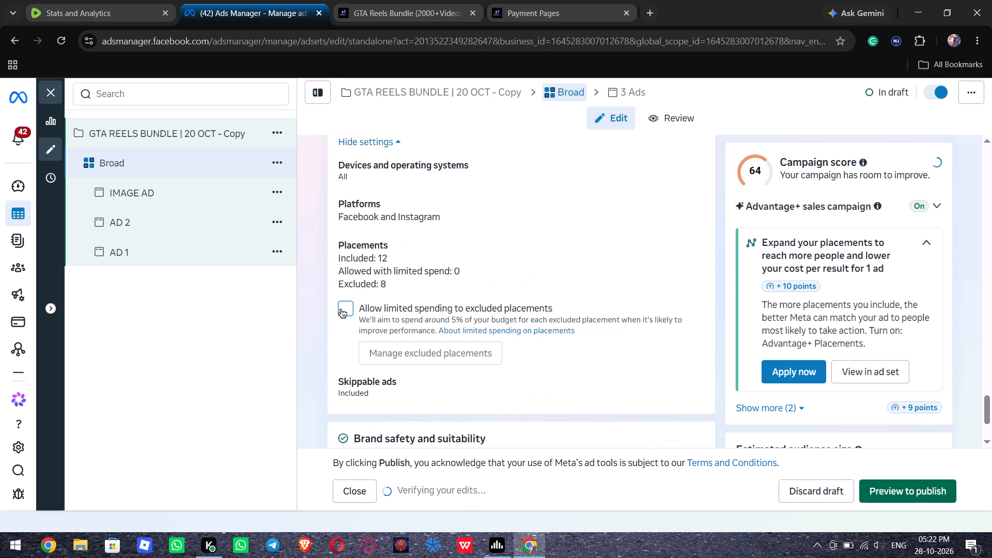
left_click(316, 298)
scroll(316, 298, "down", 4)
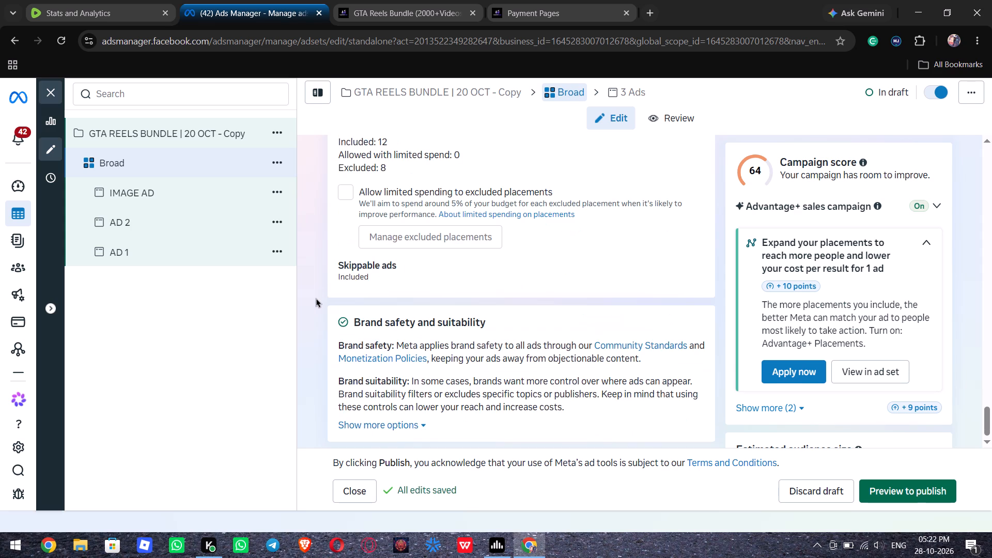
scroll(316, 298, "down", 2)
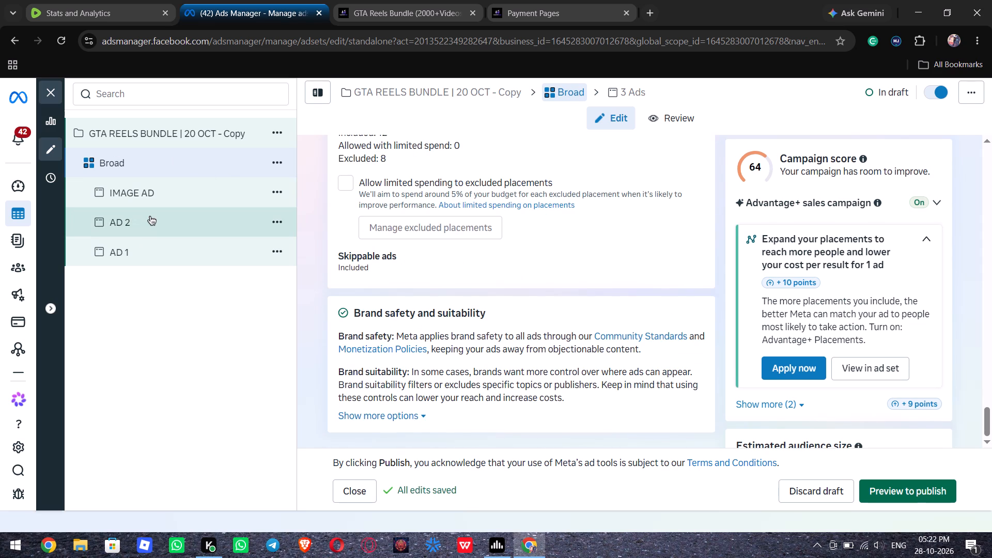
Open AD 1 in the copied campaign and review its ad setup and website destination.
left_click(146, 246)
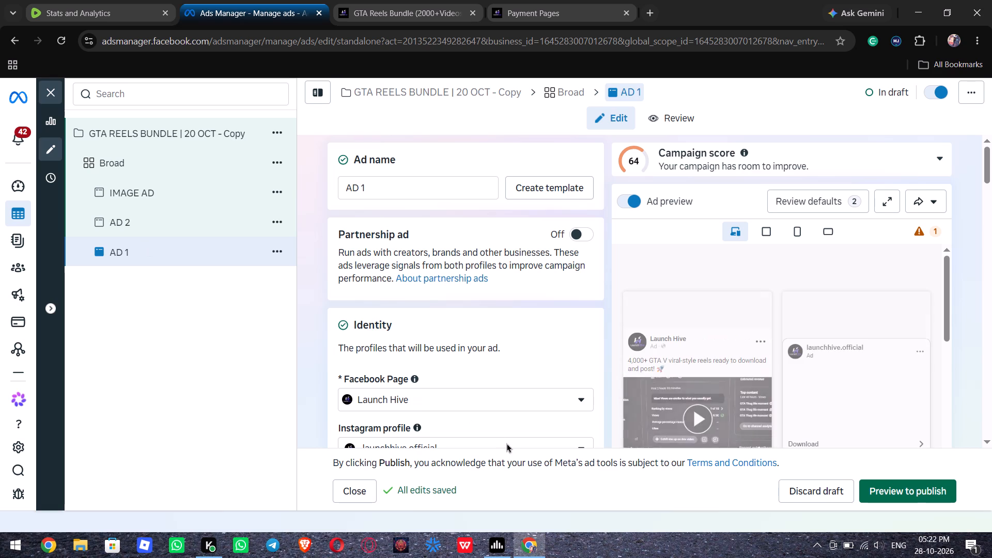
scroll(507, 443, "down", 2)
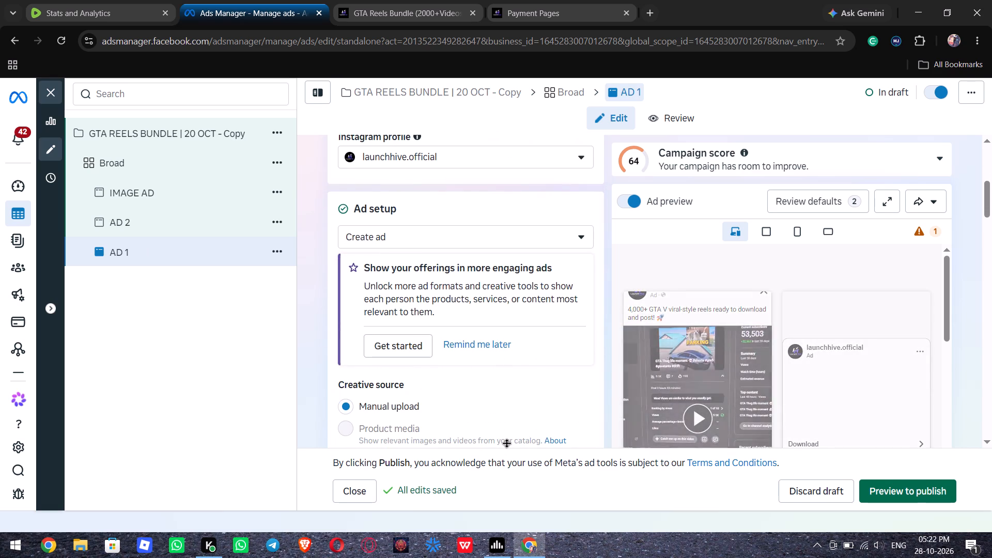
scroll(497, 409, "down", 1)
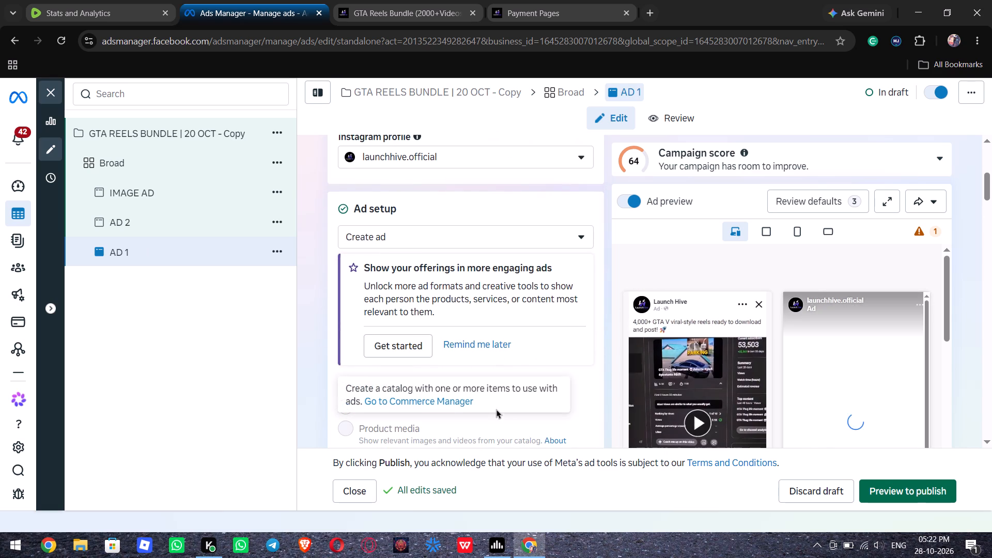
scroll(497, 409, "down", 1)
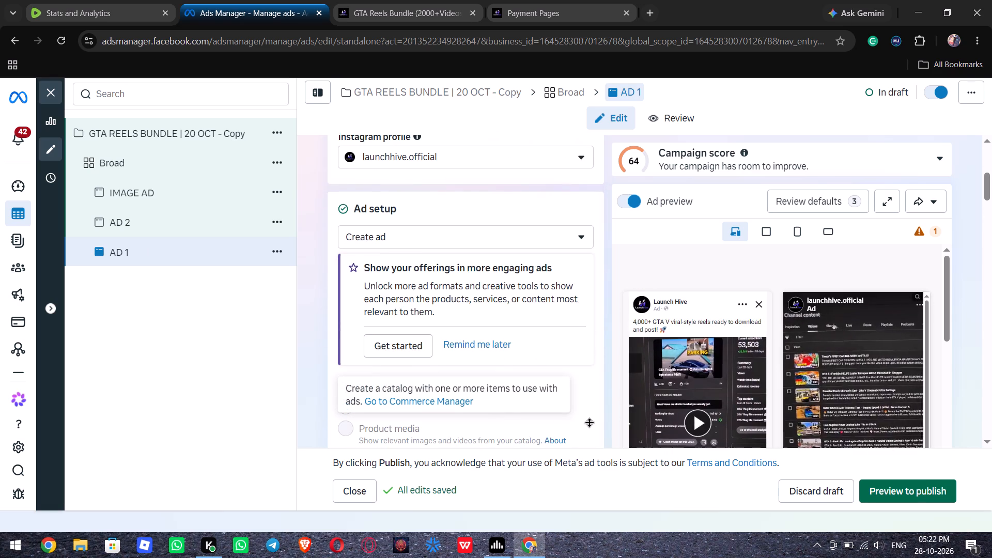
scroll(590, 423, "down", 3)
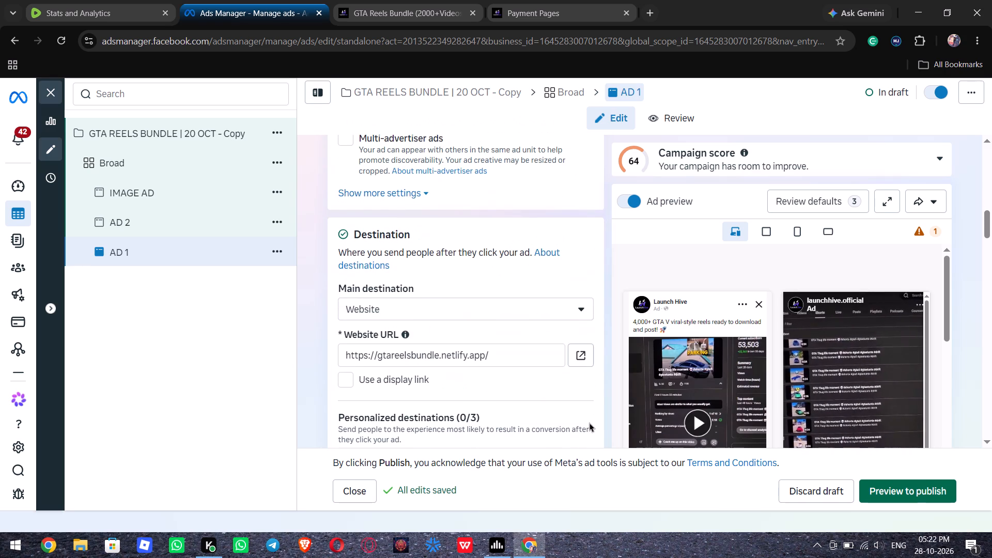
scroll(590, 423, "down", 1)
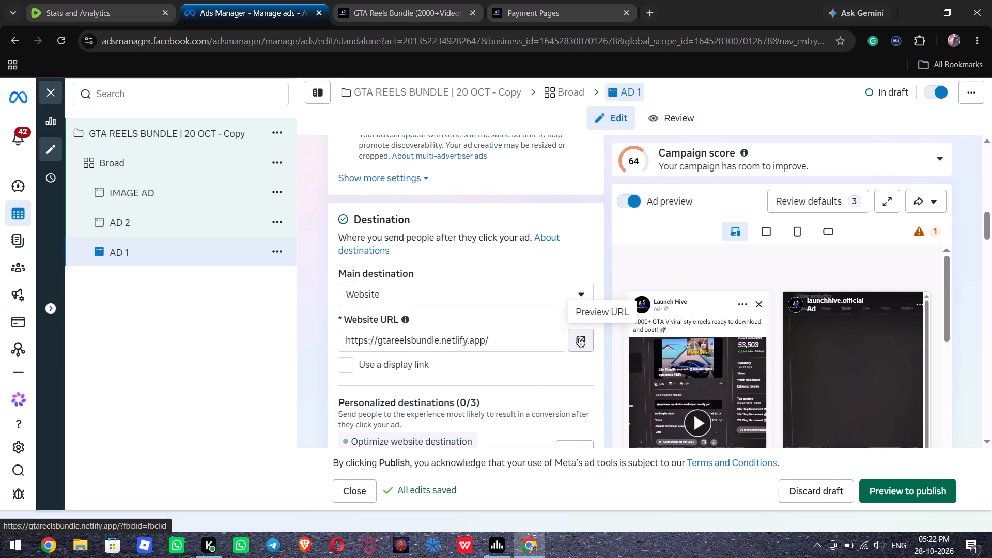
Review AD 1's destination and ad creative settings, and close the draft editor.
scroll(501, 364, "down", 1)
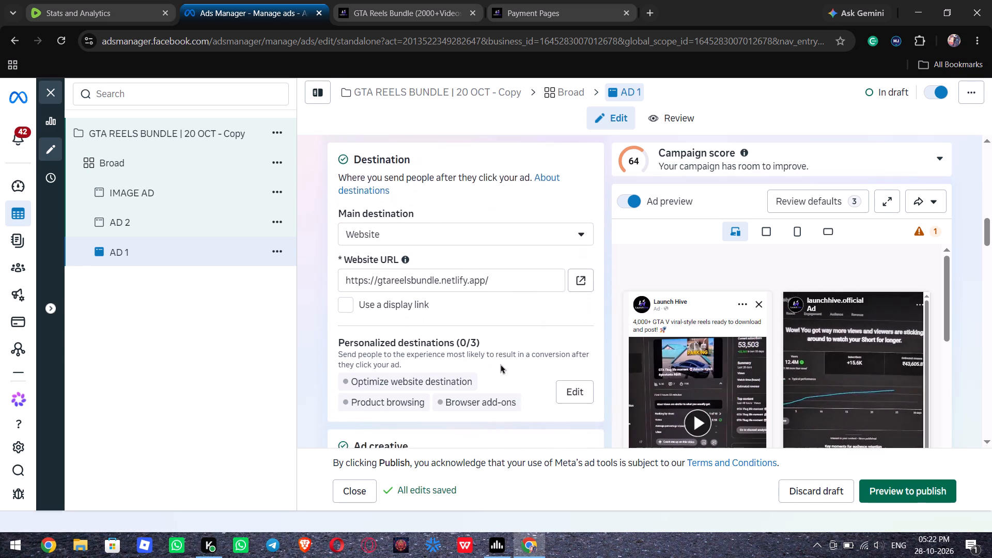
scroll(501, 364, "down", 2)
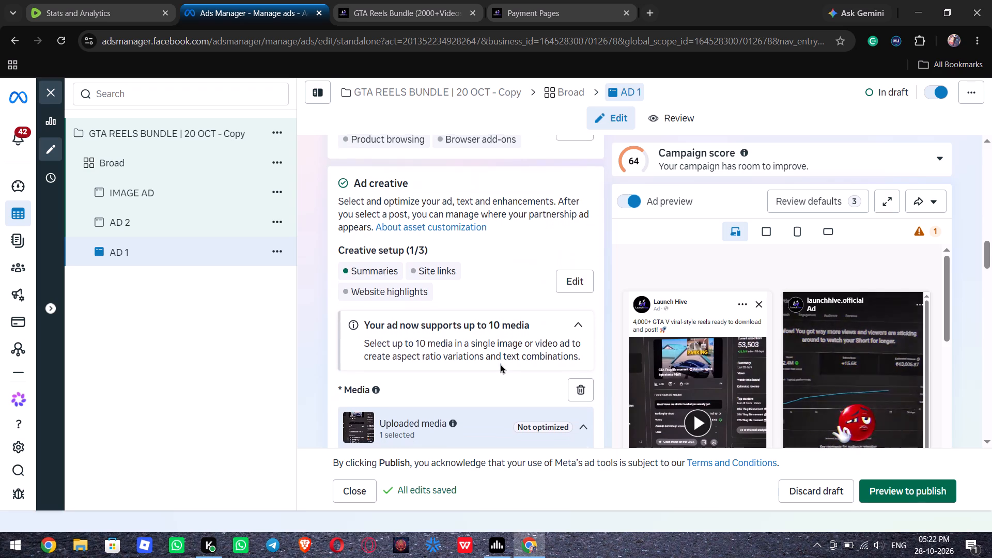
scroll(501, 364, "down", 2)
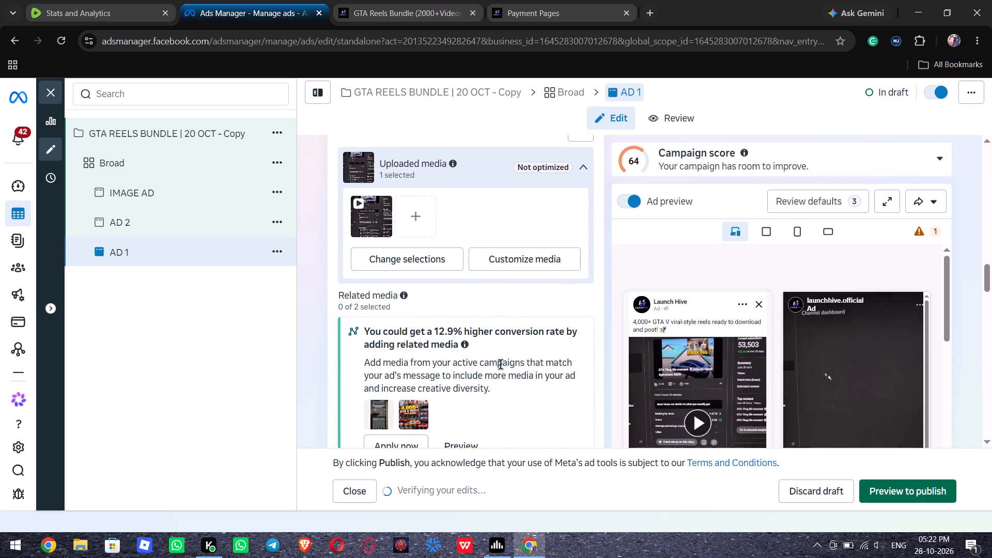
scroll(501, 364, "down", 1)
left_click(54, 94)
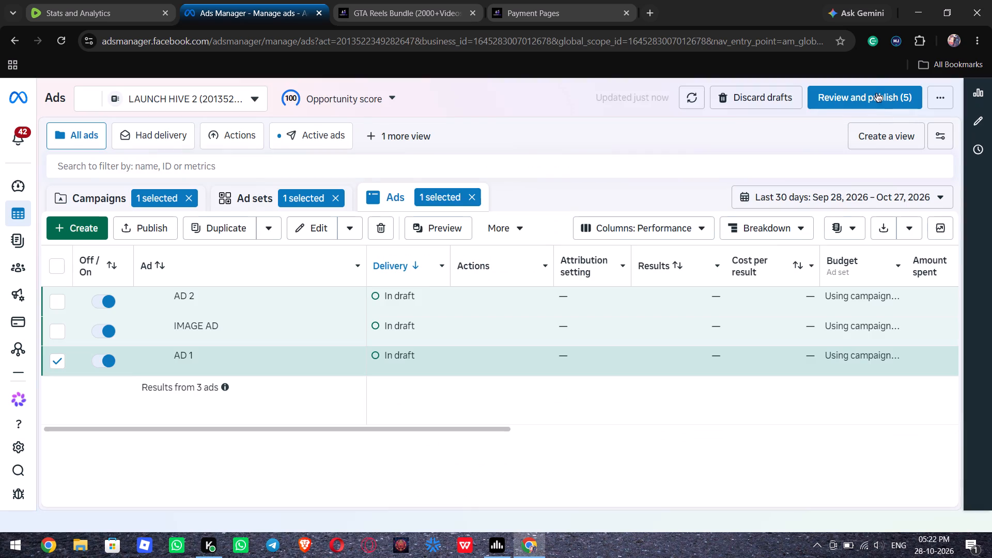
Publish the copied GTA Reels Bundle campaign draft together with its Broad ad set and its AD 1, AD 2 and IMAGE AD.
left_click(876, 93)
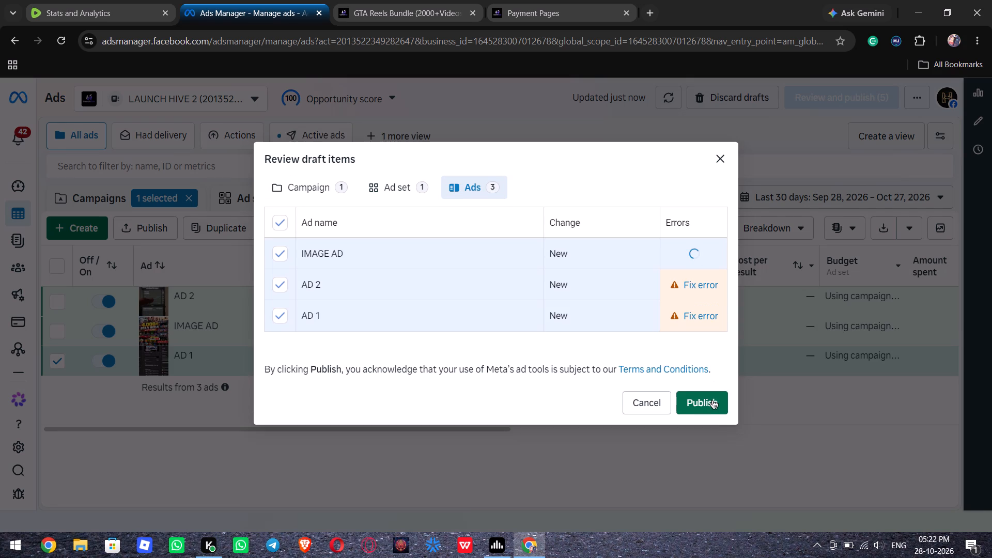
left_click(712, 401)
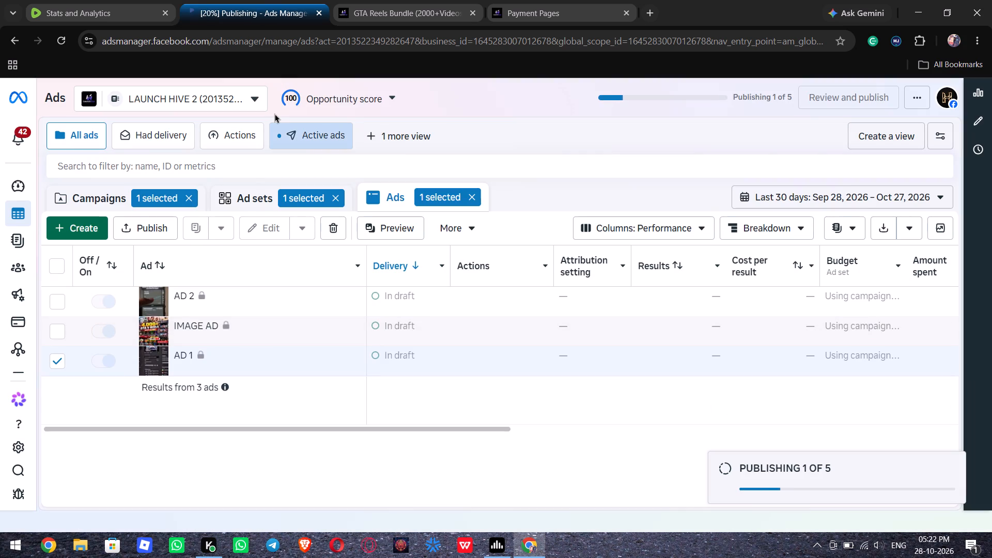
Return to the campaigns list and clear the campaign, ad set and ad selections to show all campaigns.
left_click(179, 205)
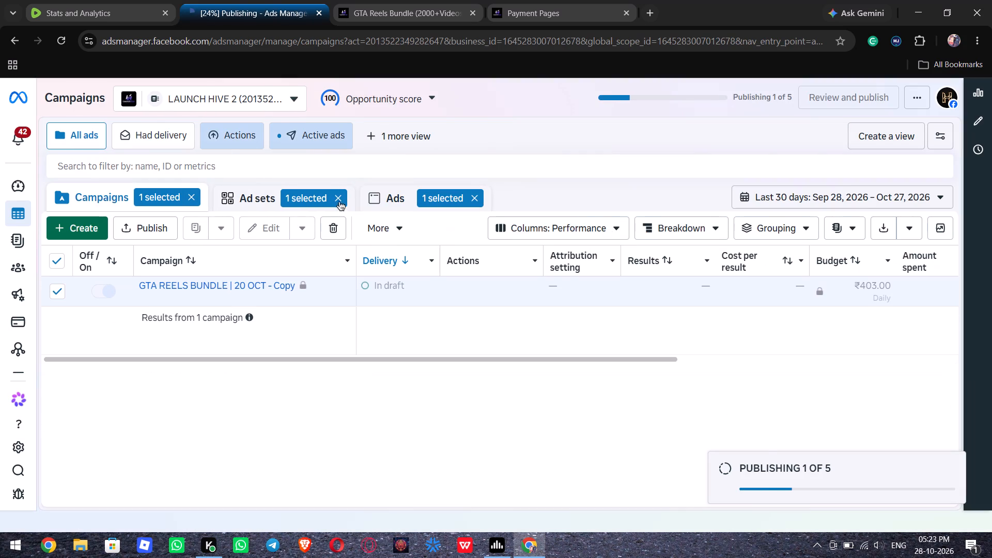
left_click(337, 200)
left_click(474, 196)
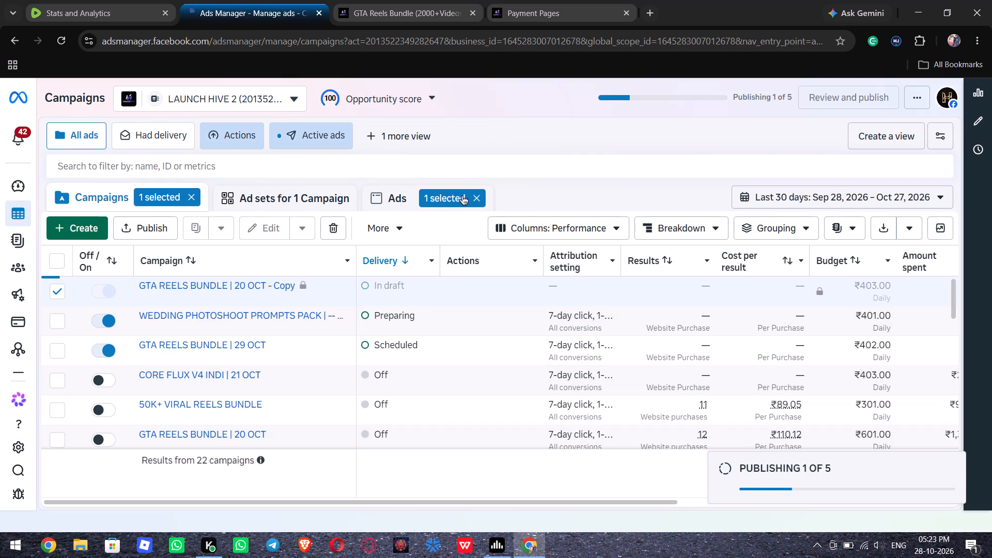
left_click(190, 198)
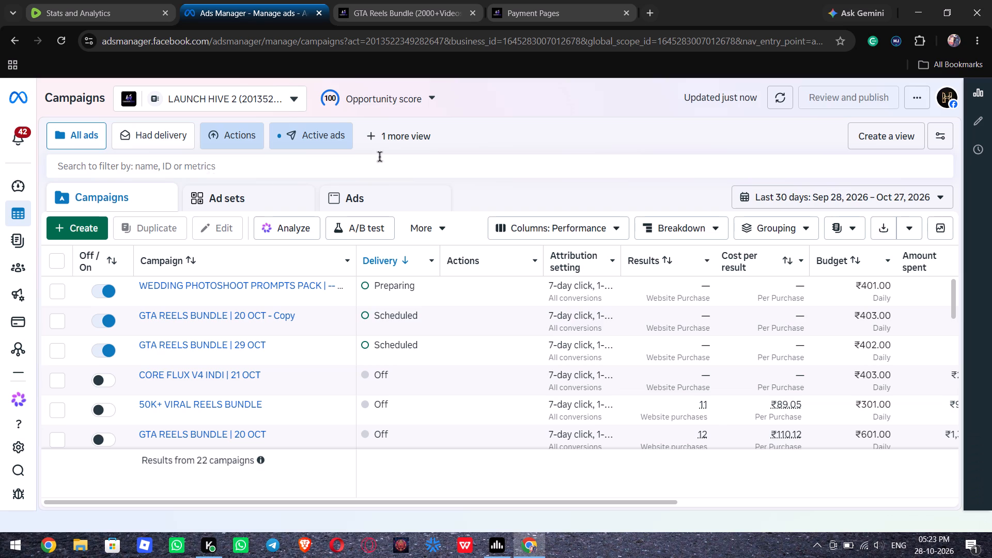
Open Etsy in a new browser tab.
left_click(656, 13)
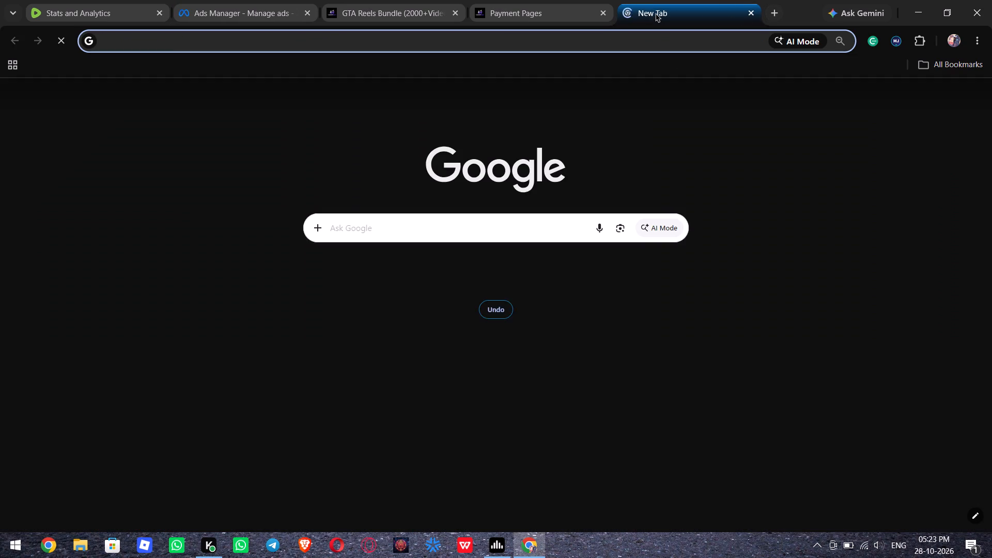
type("etsy")
key("Return")
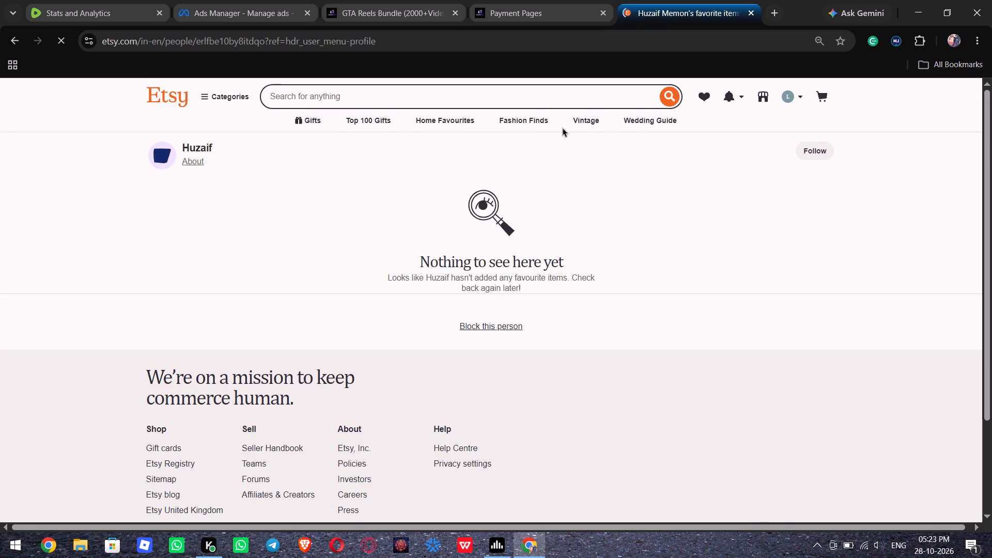
Search Etsy for "crm" and browse the first rows of listings.
left_click(537, 98)
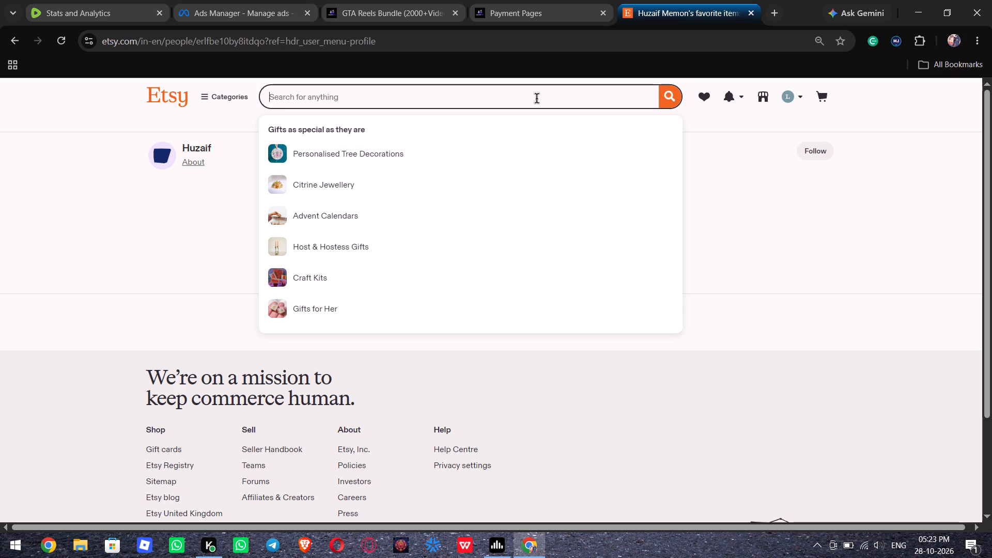
key("d")
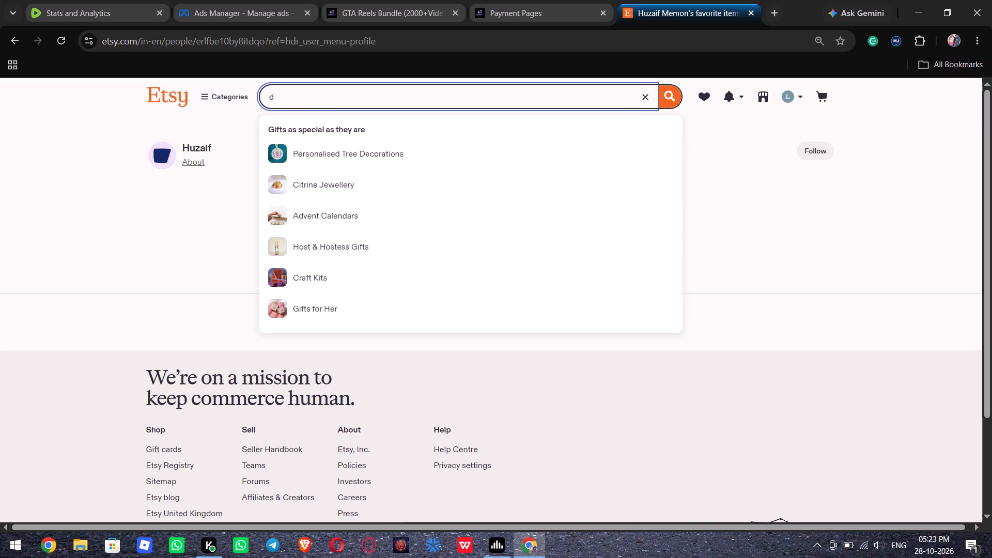
key("BackSpace")
key("BackSpace")
type("crm")
key("Return")
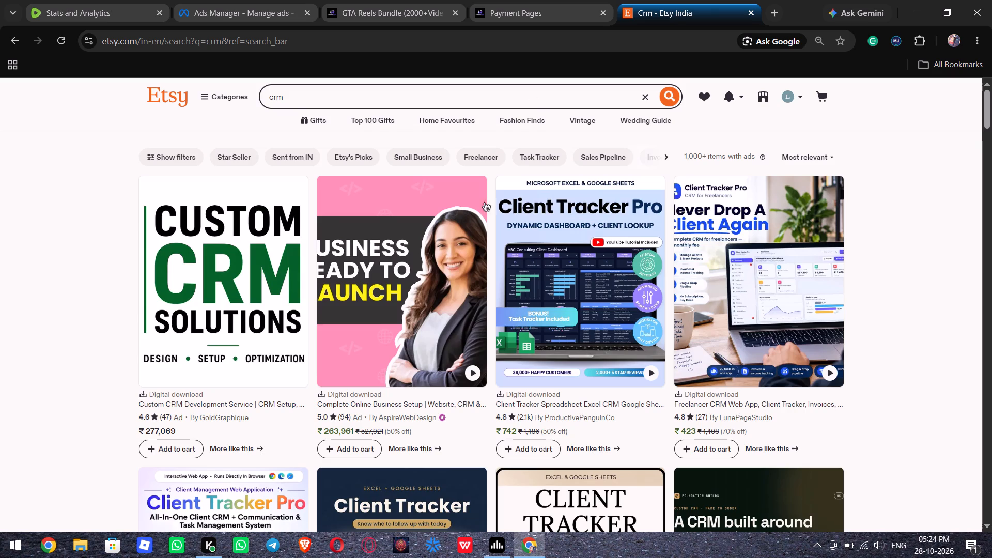
scroll(479, 234, "down", 2)
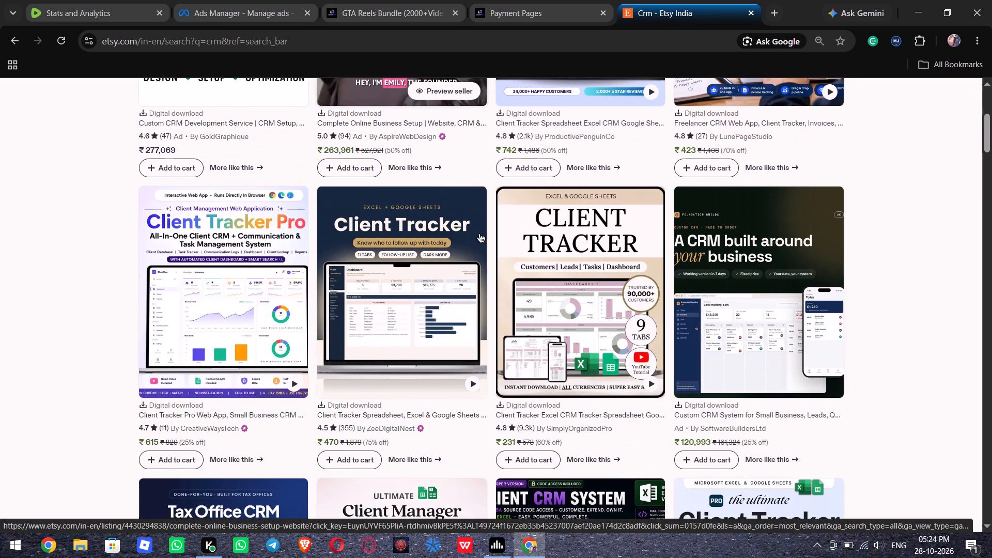
scroll(479, 234, "up", 2)
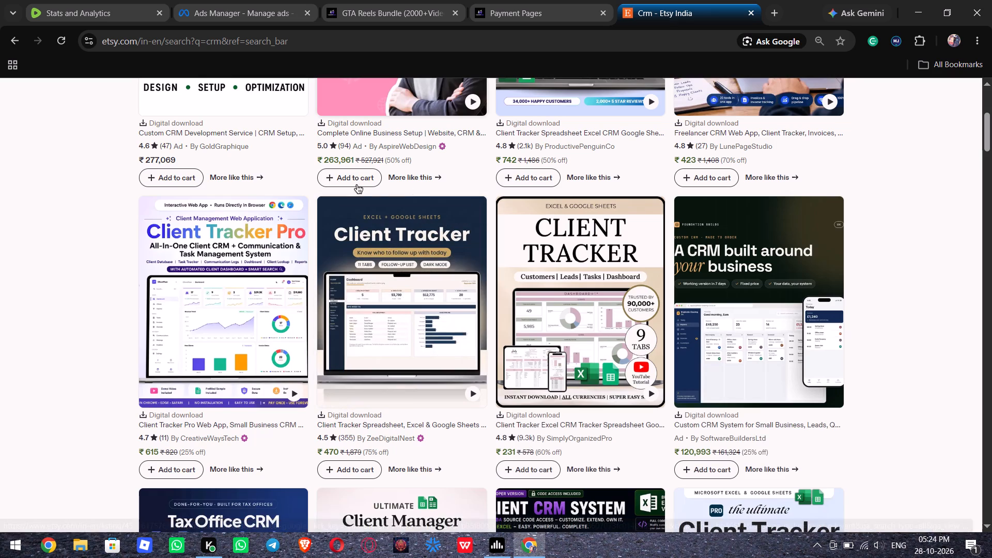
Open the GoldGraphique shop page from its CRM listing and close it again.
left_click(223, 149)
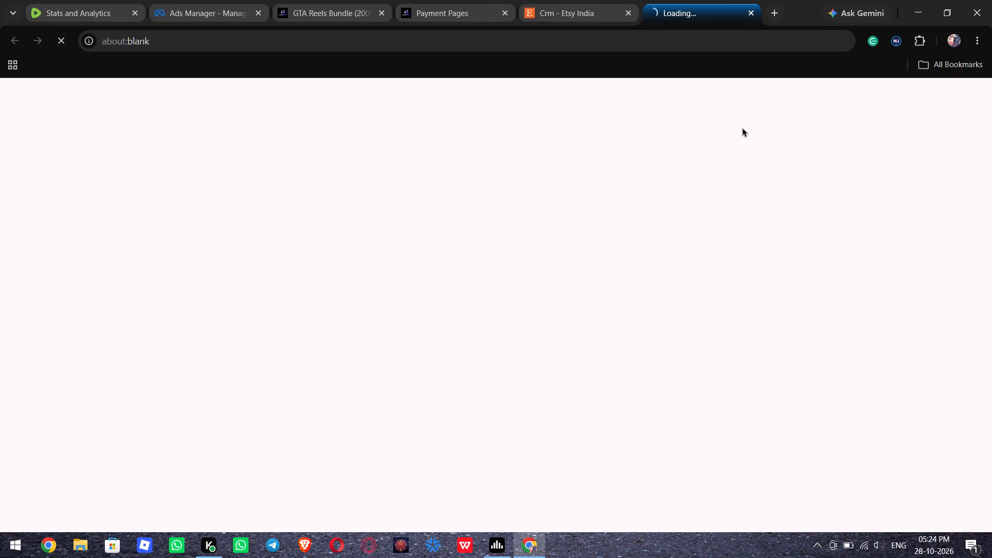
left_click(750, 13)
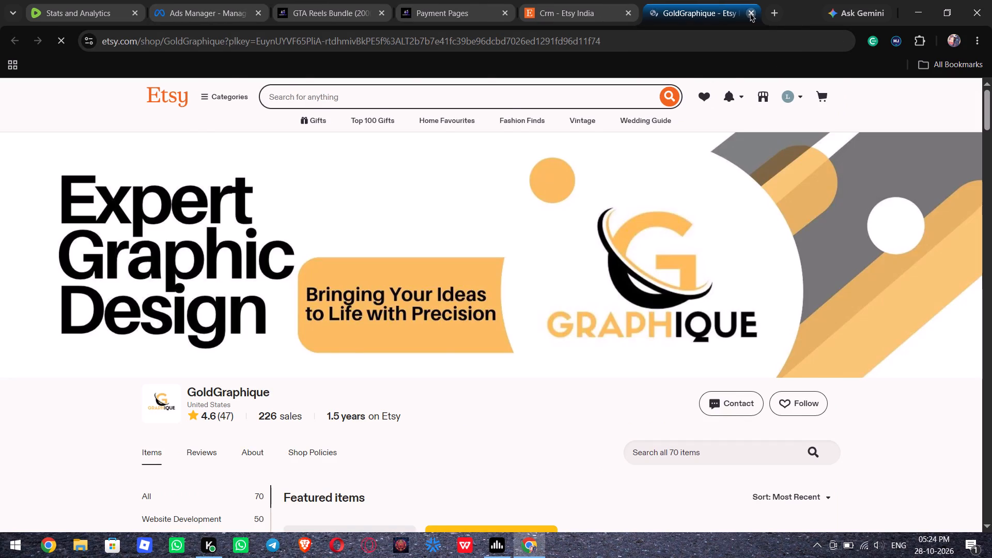
Open GoldGraphique's Custom CRM Development Service listing and examine its item details, delivery terms and seller information.
left_click(225, 120)
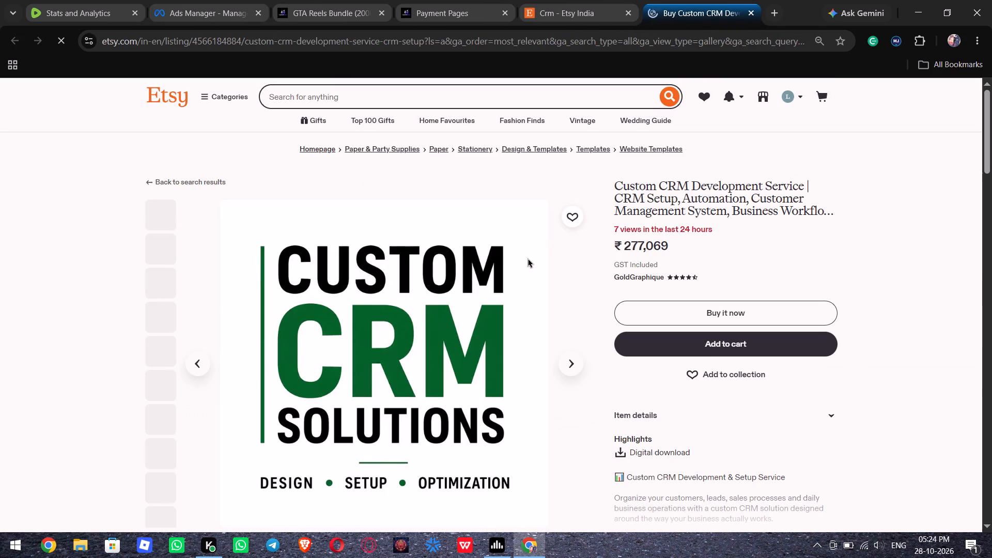
scroll(528, 258, "down", 1)
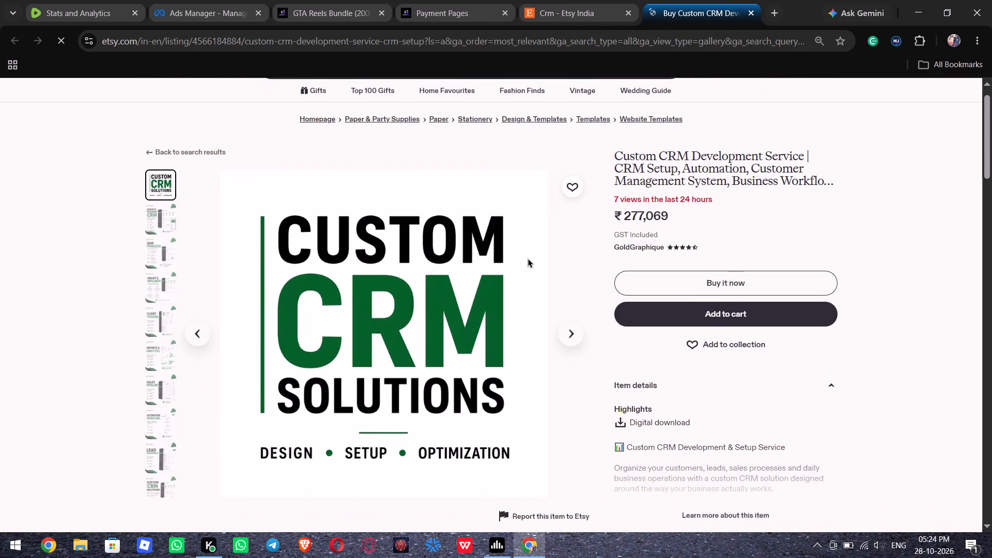
scroll(528, 258, "down", 2)
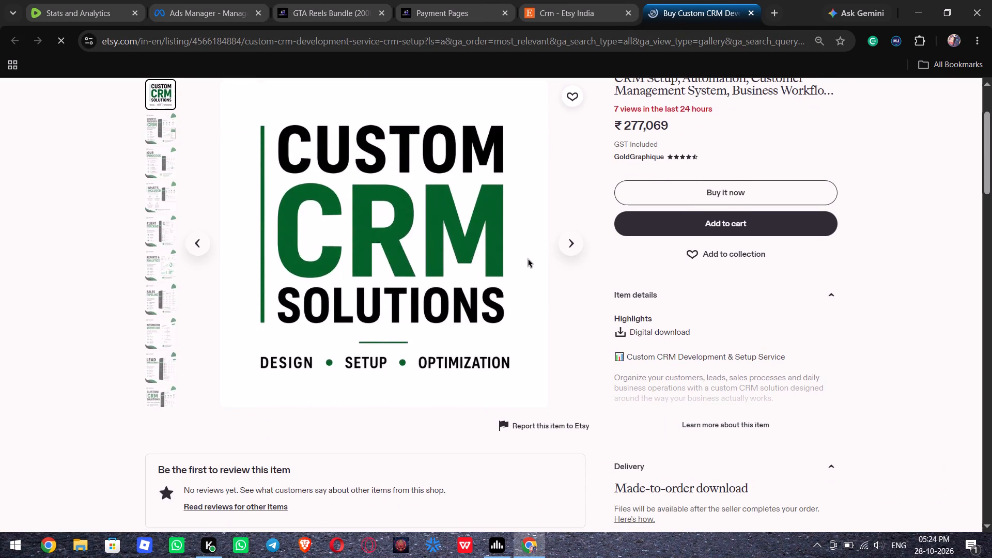
scroll(528, 258, "down", 1)
scroll(528, 258, "up", 1)
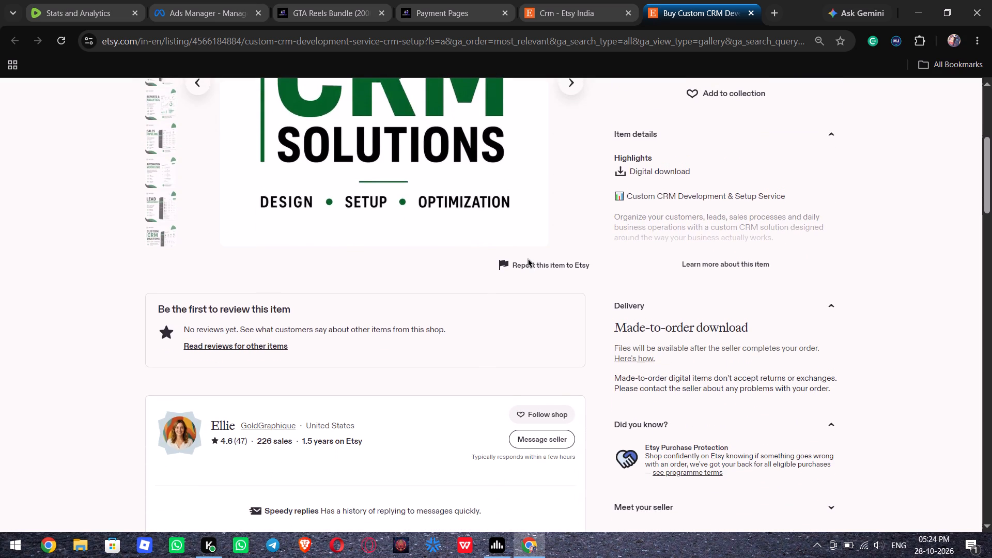
scroll(528, 258, "down", 4)
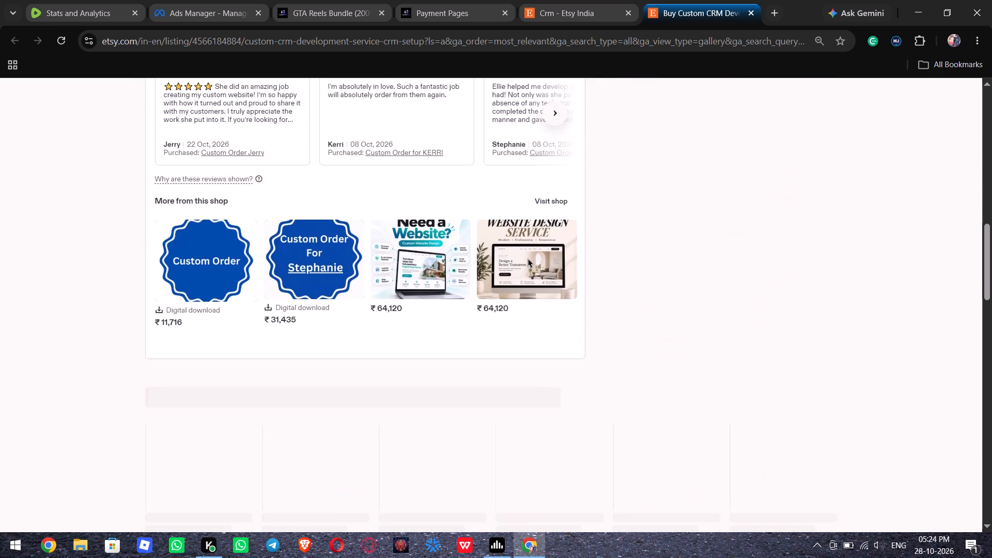
scroll(528, 258, "up", 1)
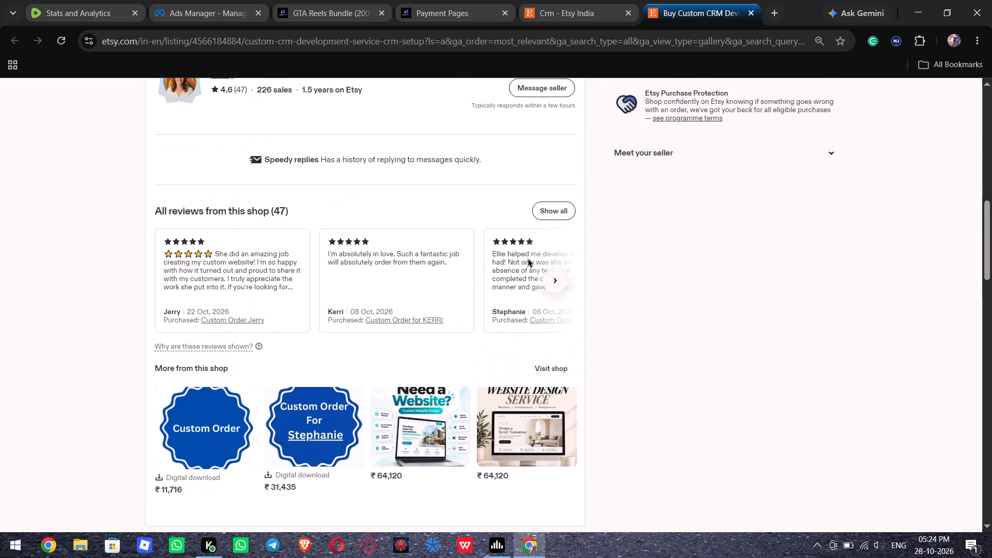
Read through the shop's reviews on the Custom CRM Development Service listing and return to the search results.
left_click(556, 287)
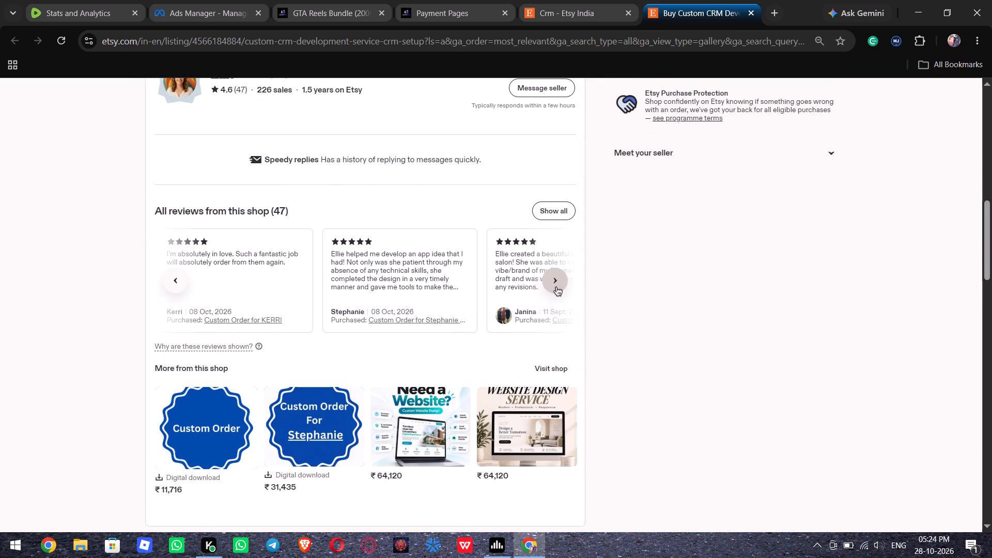
left_click(556, 287)
left_click(556, 287)
left_click(556, 287)
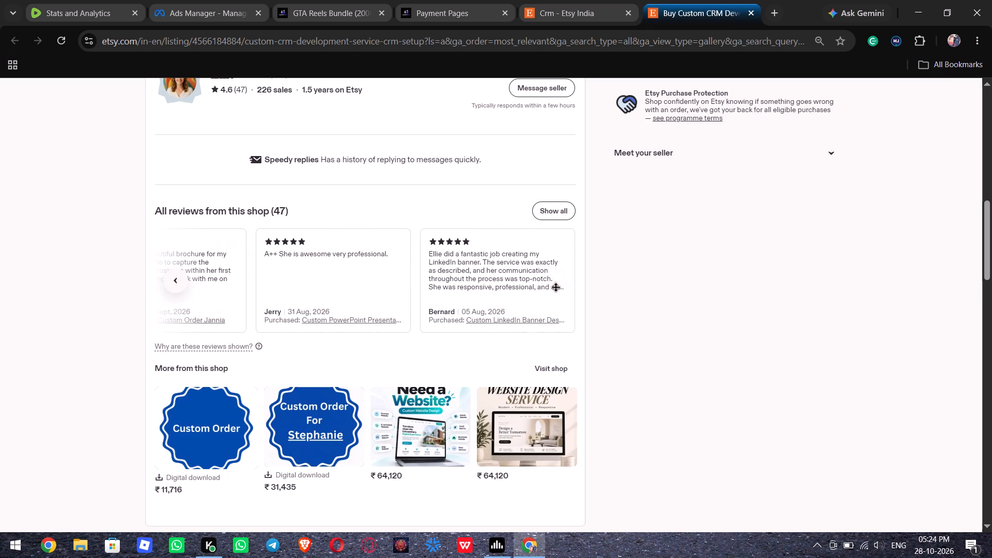
scroll(458, 230, "up", 3)
scroll(458, 230, "down", 1)
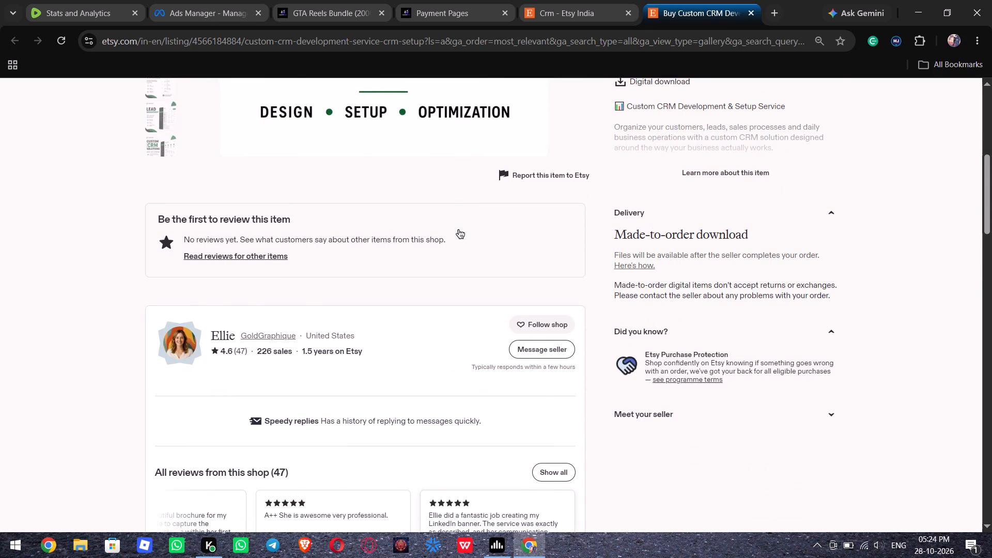
scroll(458, 230, "up", 3)
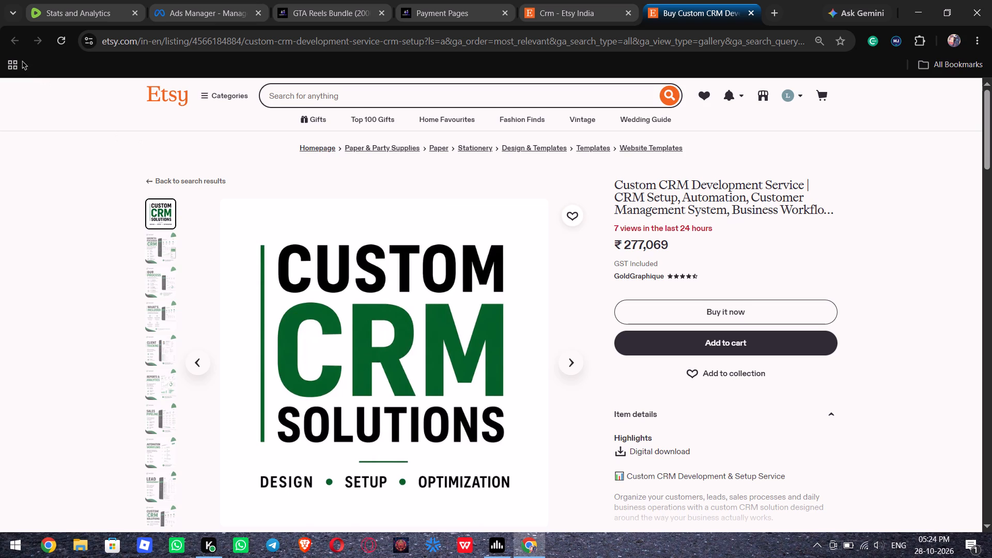
left_click(755, 16)
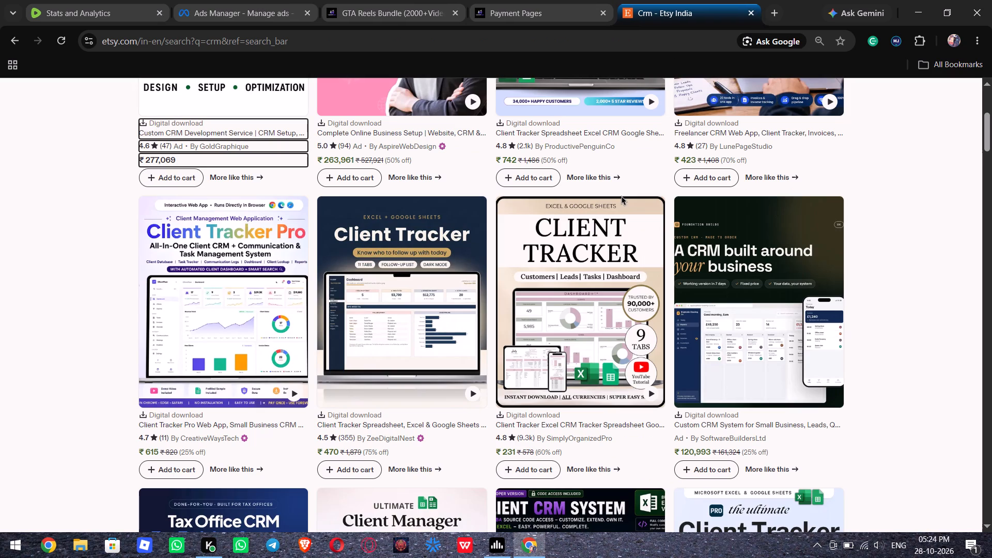
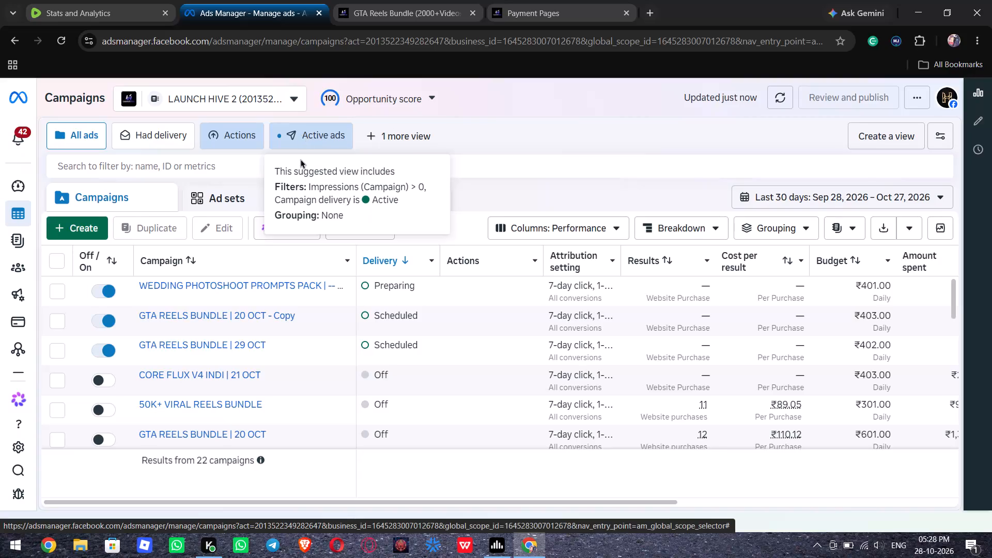
Rename the campaign "GTA REELS BUNDLE | 20 OCT - Copy" as "GTA REELS BUNDLE | 30 OCT" and publish the change.
left_click(303, 308)
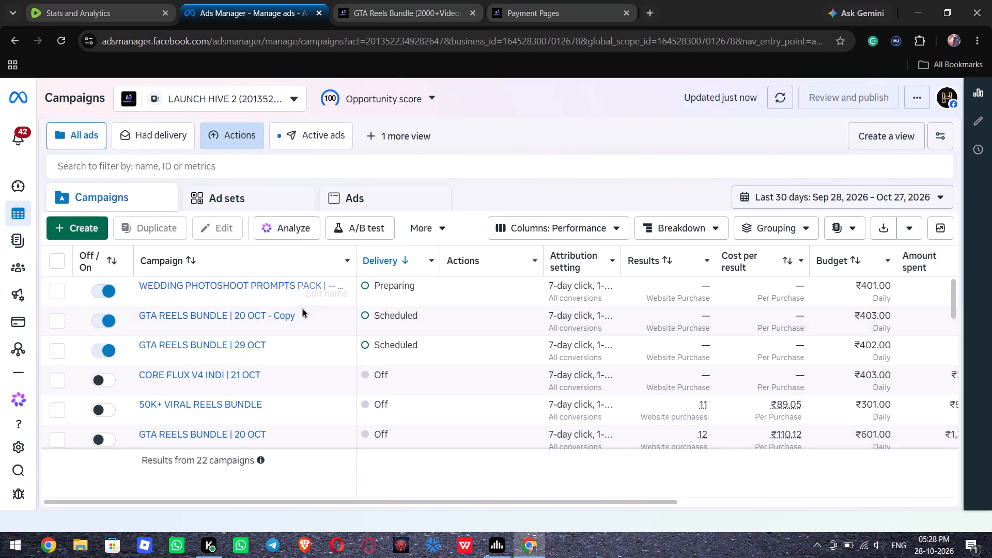
left_click(302, 314)
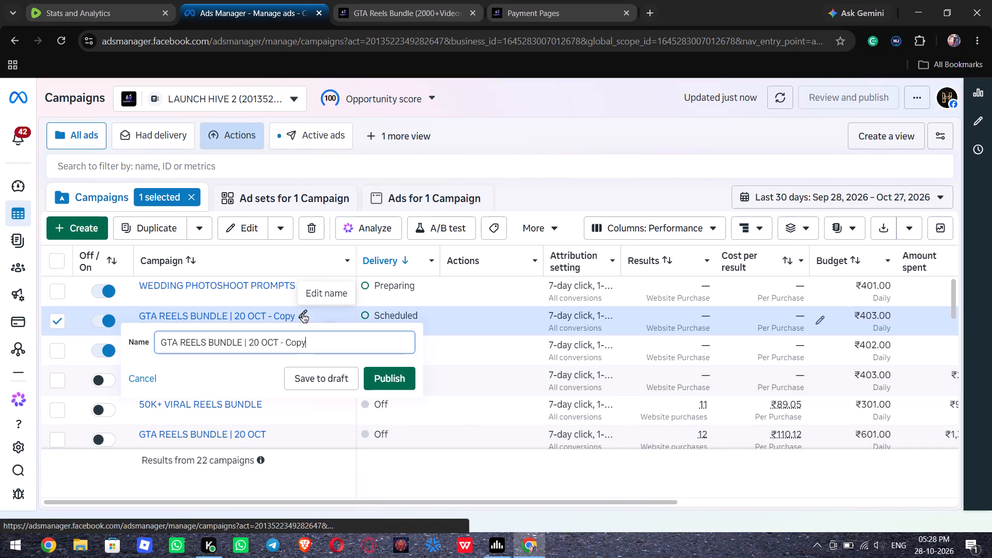
key("BackSpace")
key("BackSpace")
key("BackSpace")
key("BackSpace")
key("BackSpace")
key("BackSpace")
key("BackSpace")
key("BackSpace")
key("BackSpace")
key("BackSpace")
key("BackSpace")
key("BackSpace")
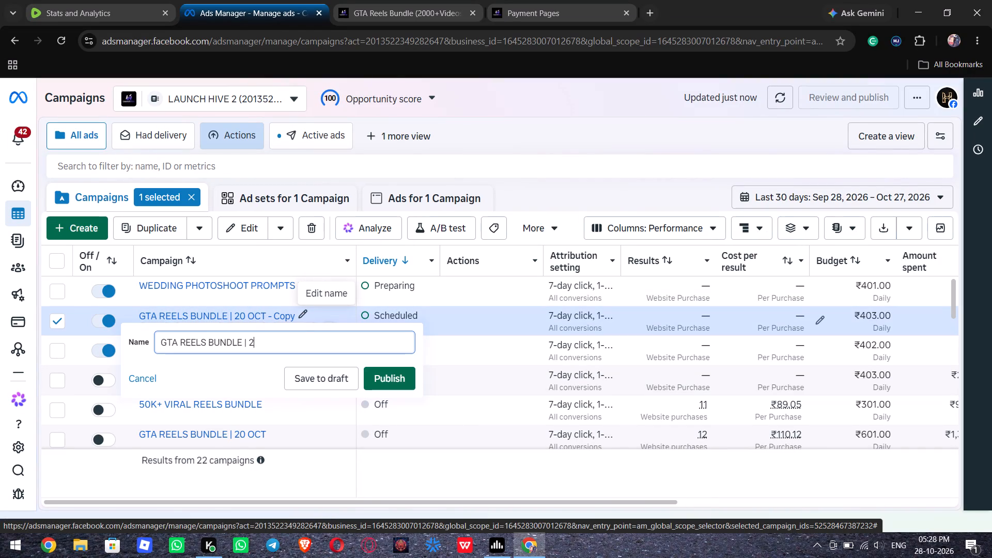
key("BackSpace")
type("30")
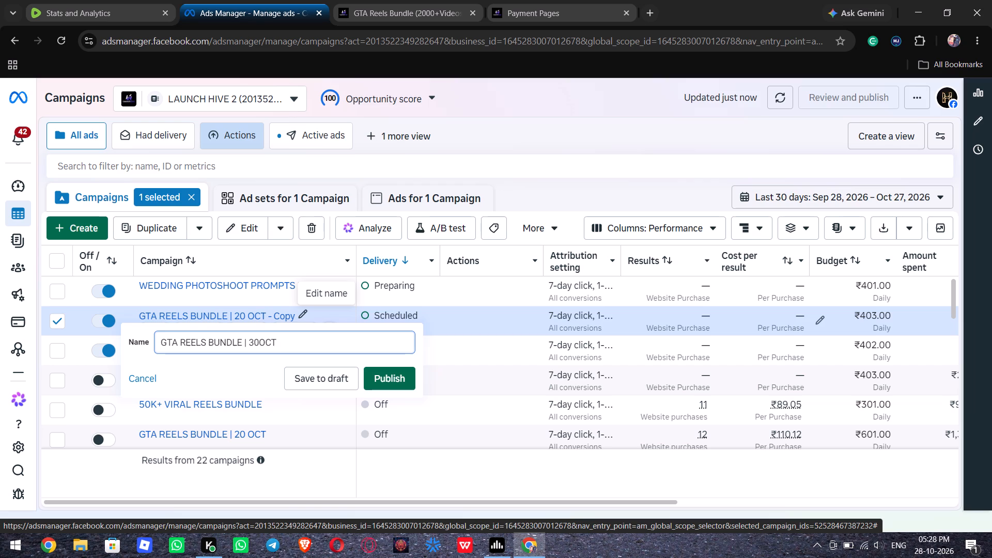
key("BackSpace")
key("BackSpace")
key("BackSpace")
key("space")
type("OCT")
left_click(393, 381)
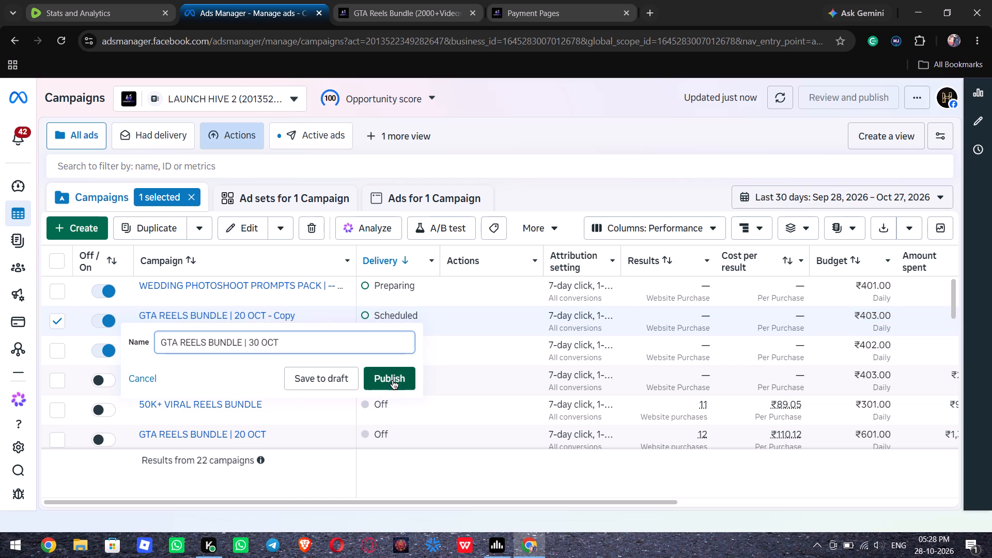
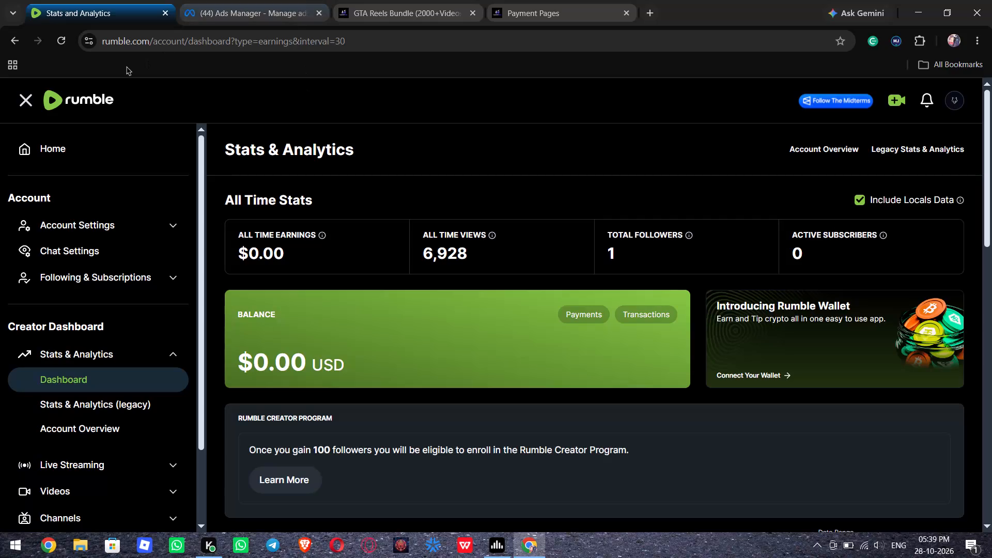
Reload Rumble's Stats & Analytics dashboard and review the all-time stats and the last 30 days' earnings and views.
left_click(60, 46)
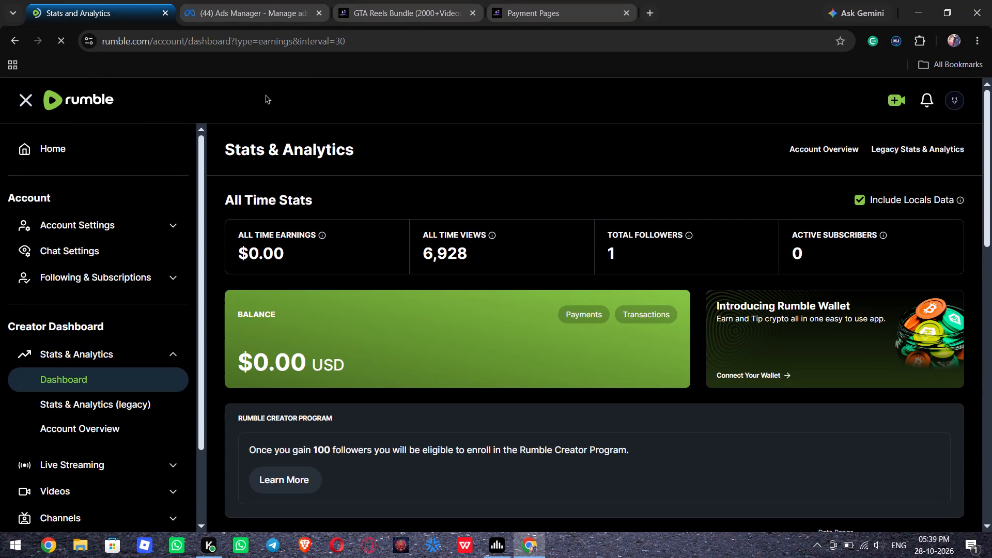
scroll(380, 227, "down", 1)
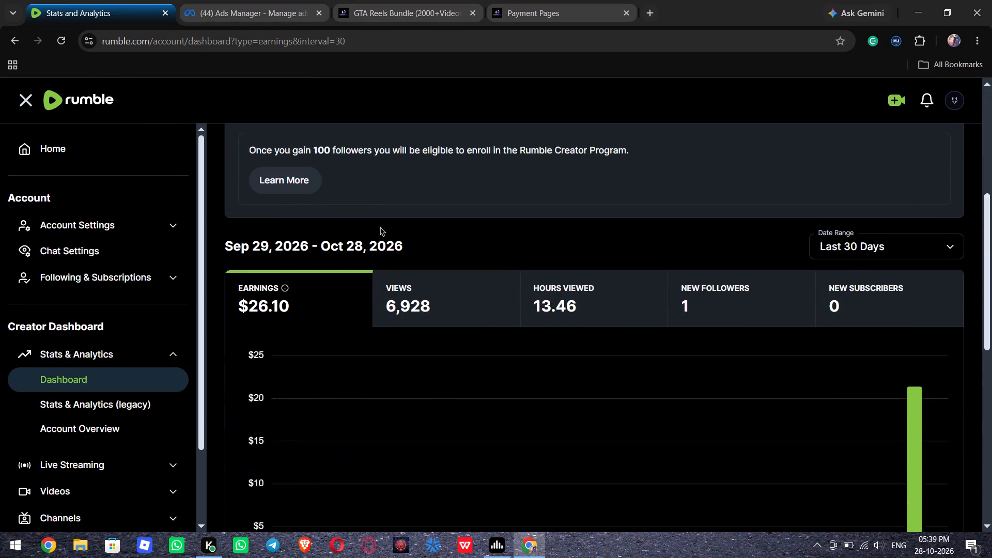
scroll(380, 227, "down", 1)
scroll(380, 227, "up", 8)
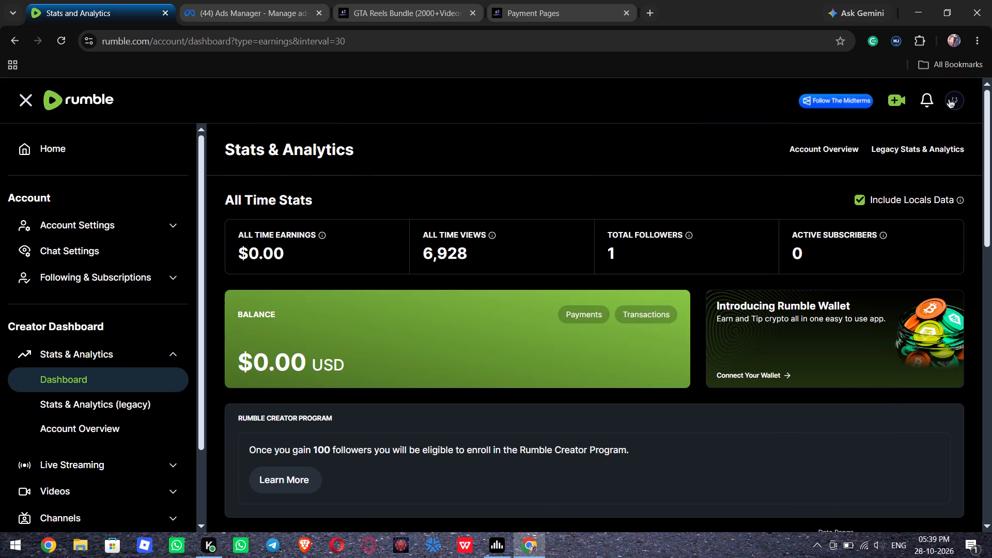
Look over the videos on the EliteBroz channel page, and return to the Rumble dashboard.
left_click(951, 100)
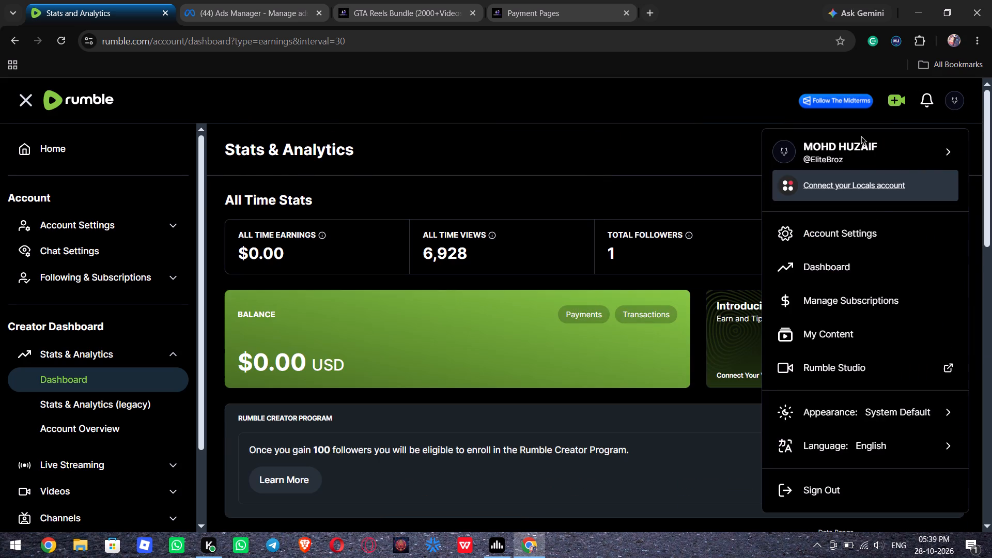
left_click(861, 136)
left_click(864, 156)
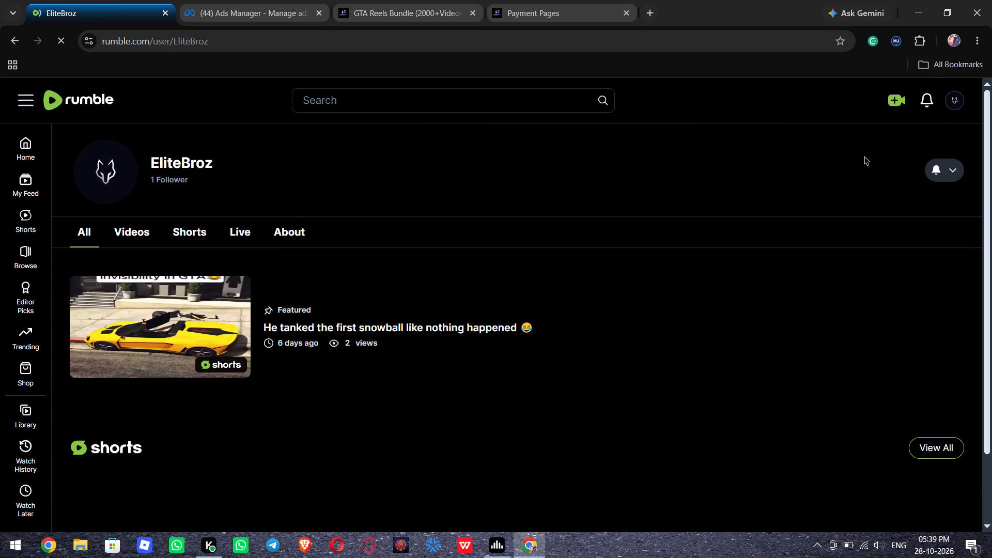
scroll(563, 269, "down", 1)
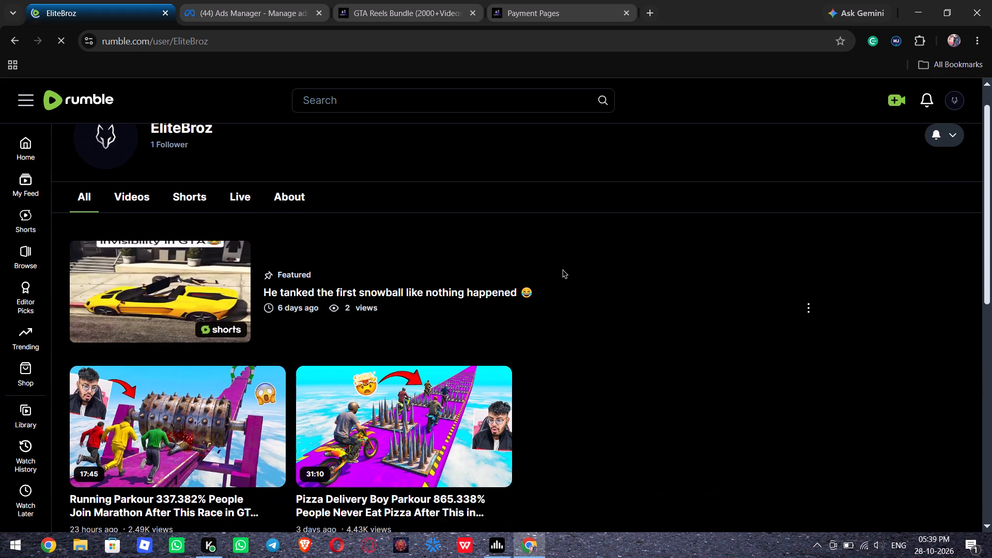
scroll(563, 269, "down", 1)
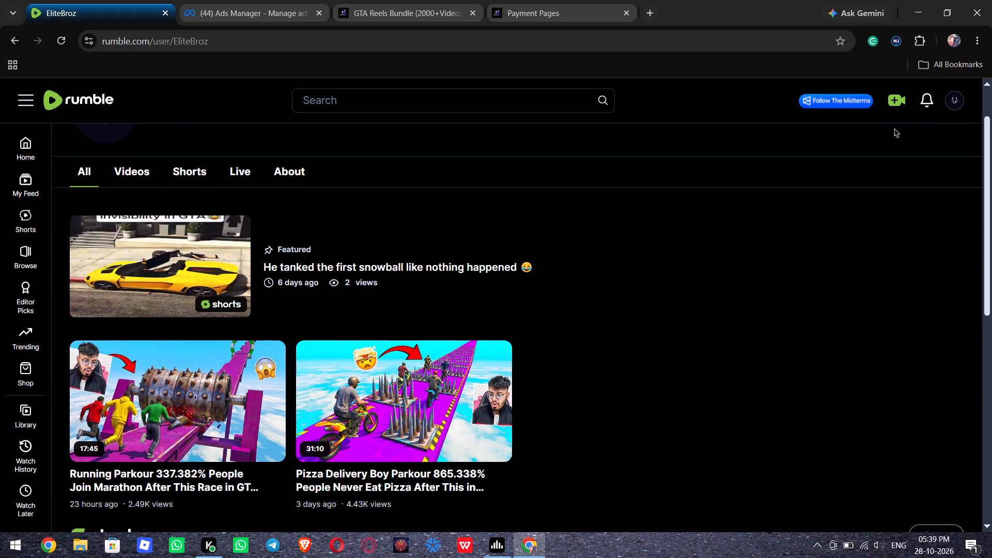
left_click(946, 107)
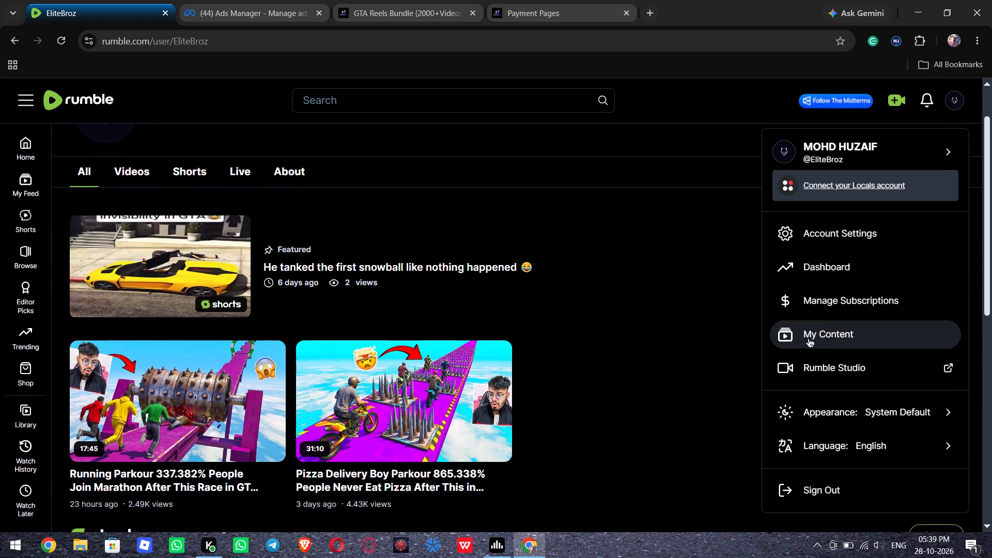
left_click(838, 262)
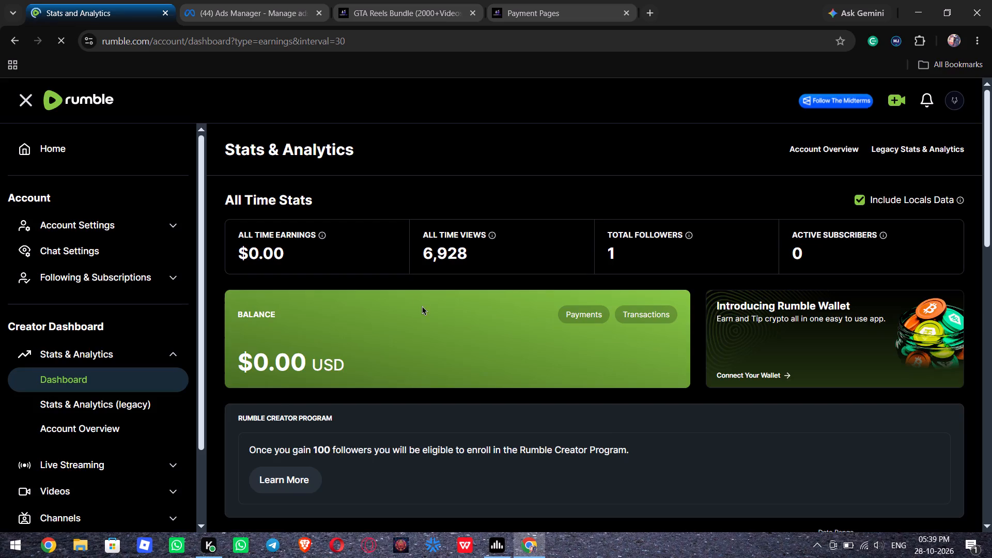
Switch to Ads Manager and close the GTA Reels Bundle and Payment Pages browser pages.
left_click(422, 5)
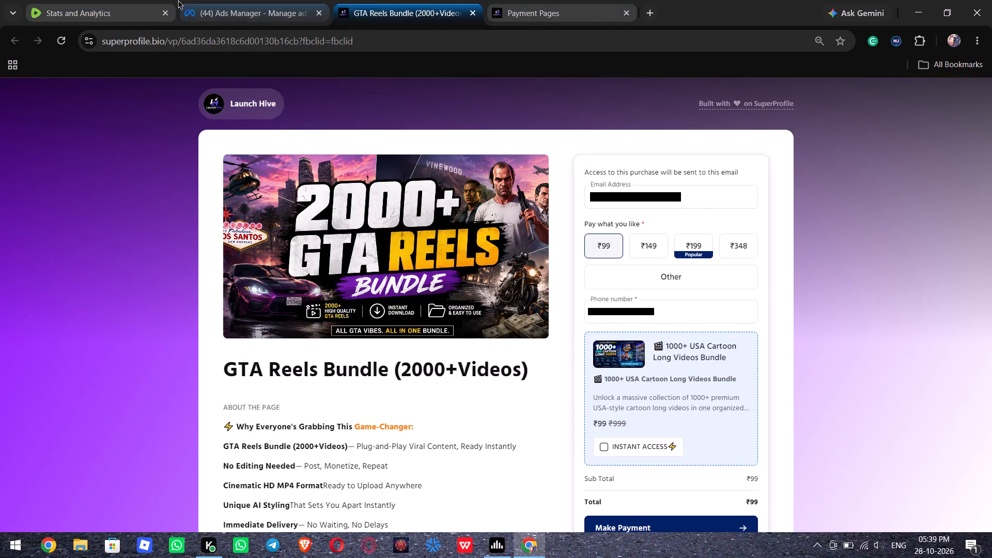
left_click(178, 0)
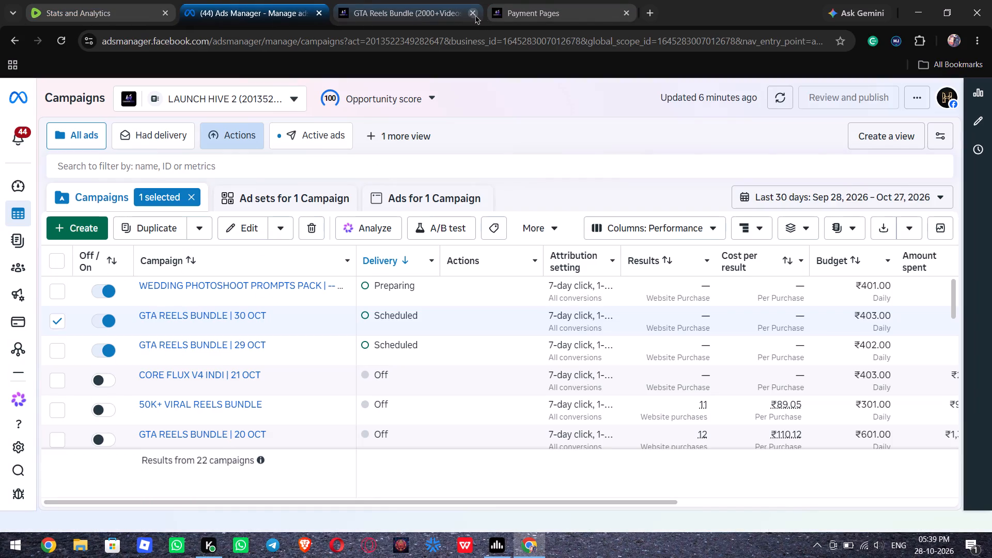
left_click(474, 15)
left_click(474, 15)
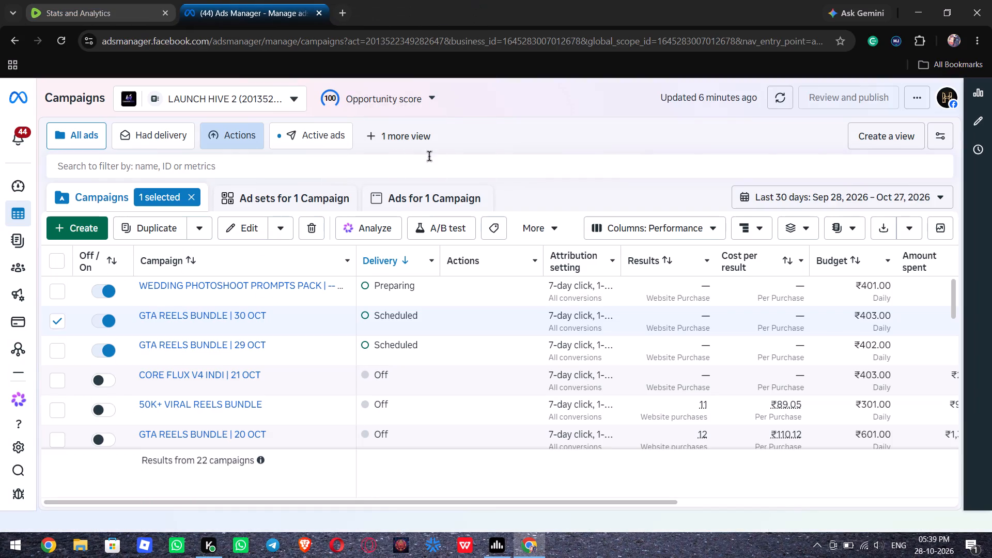
Clear the selection of the GTA REELS BUNDLE | 30 OCT campaign.
left_click(193, 197)
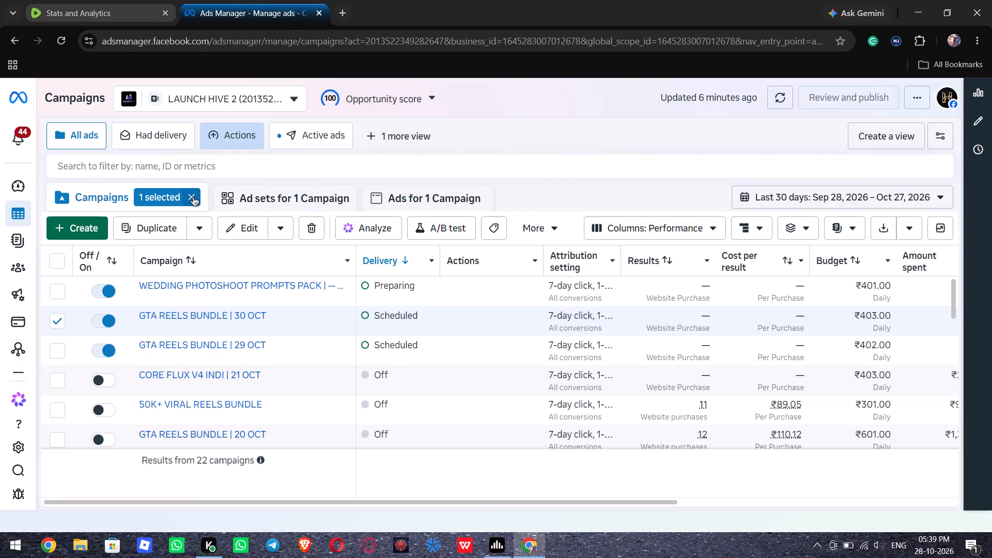
Open the list of ad accounts for the Launch Hive business portfolio.
left_click(279, 104)
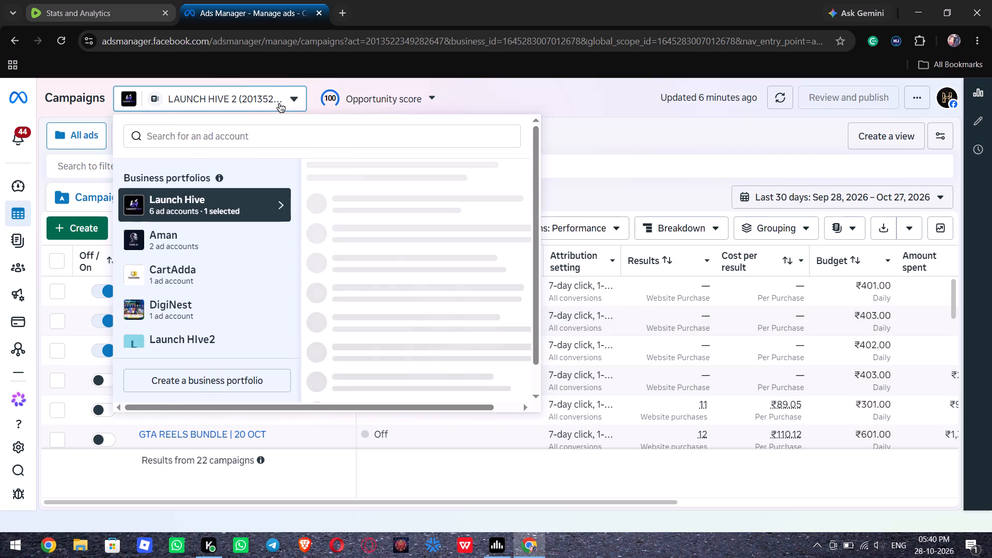